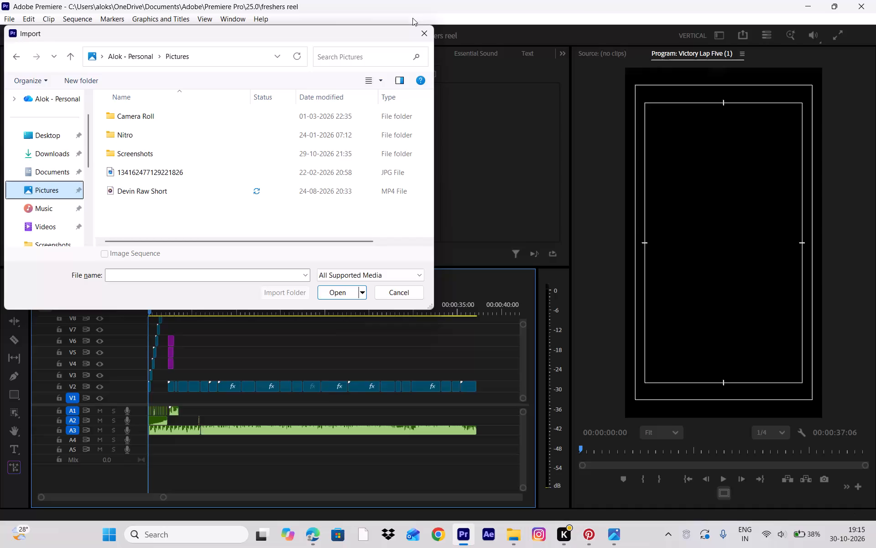
Import the Acharya Logo and Lakshya_Student_council PNG images from the freshers folder in Downloads.
left_click(424, 40)
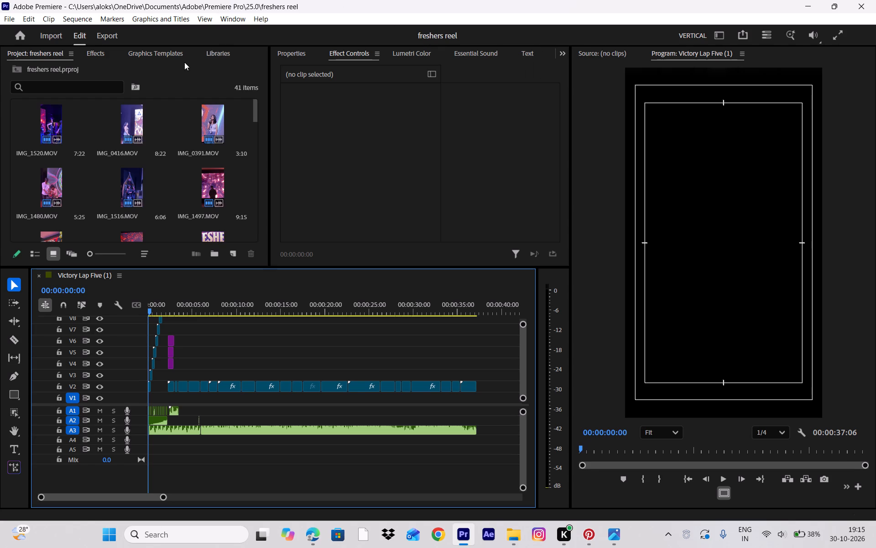
key("ctrl+i")
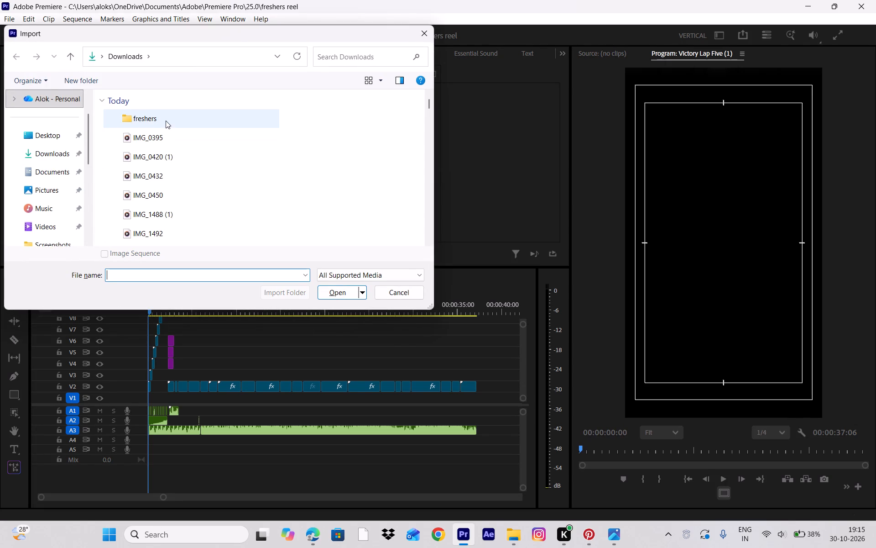
double_click(166, 121)
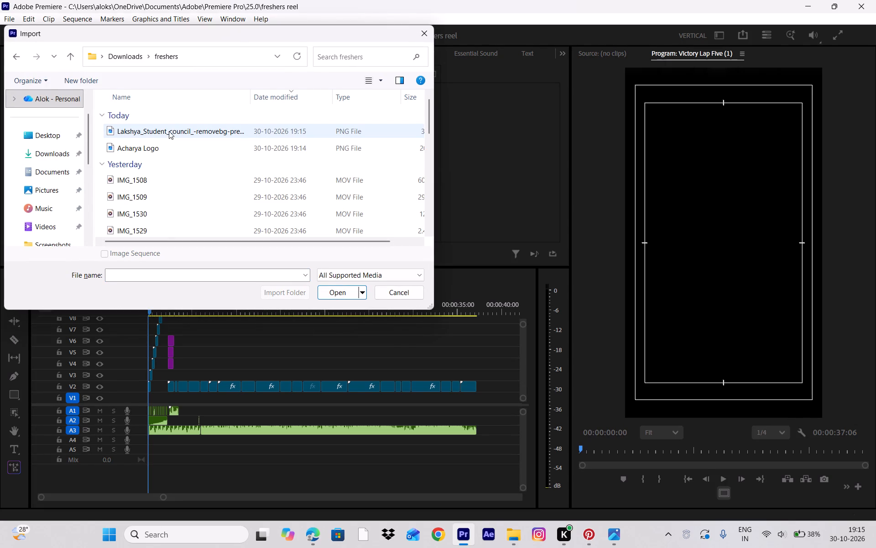
left_click(169, 131, "shift")
left_click(167, 145, "shift")
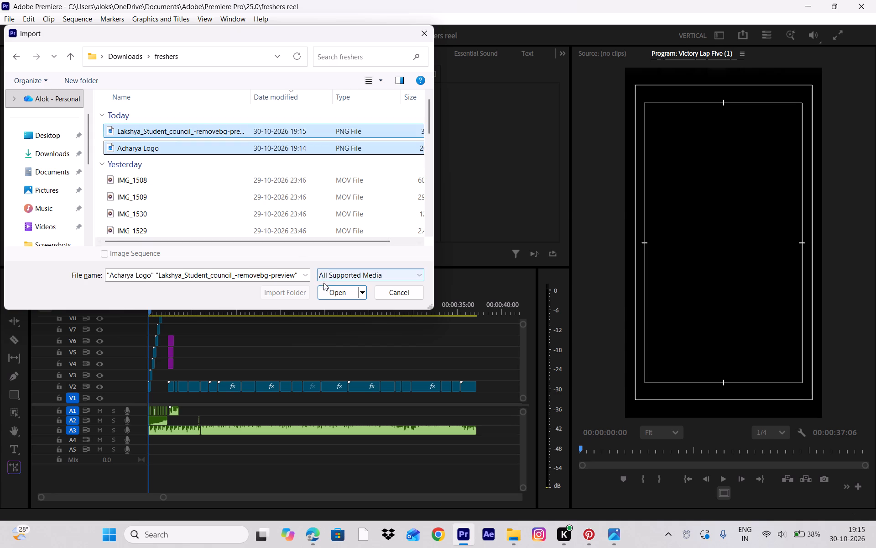
left_click(333, 287)
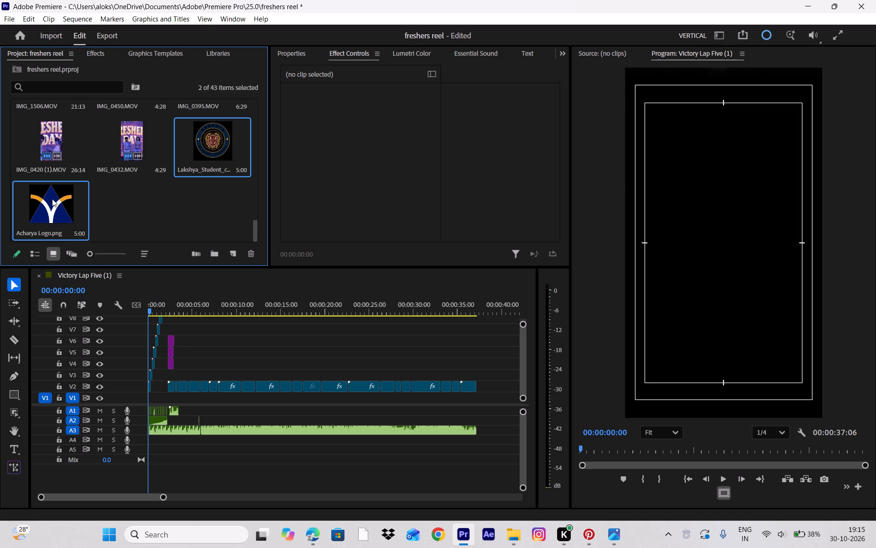
Add both imported logo images to the timeline end to end and move them up to track V12.
left_click_drag(52, 199, 158, 248)
left_click_drag(158, 248, 207, 322)
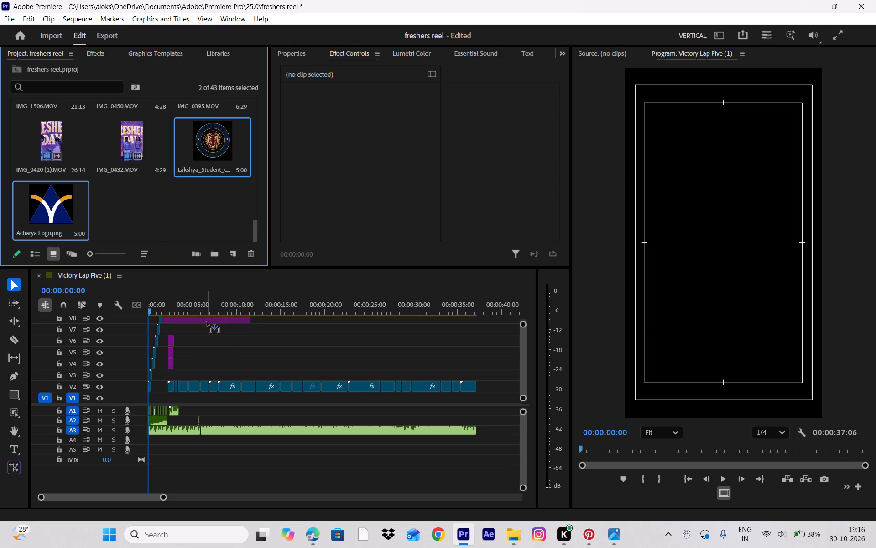
left_click_drag(207, 322, 213, 317)
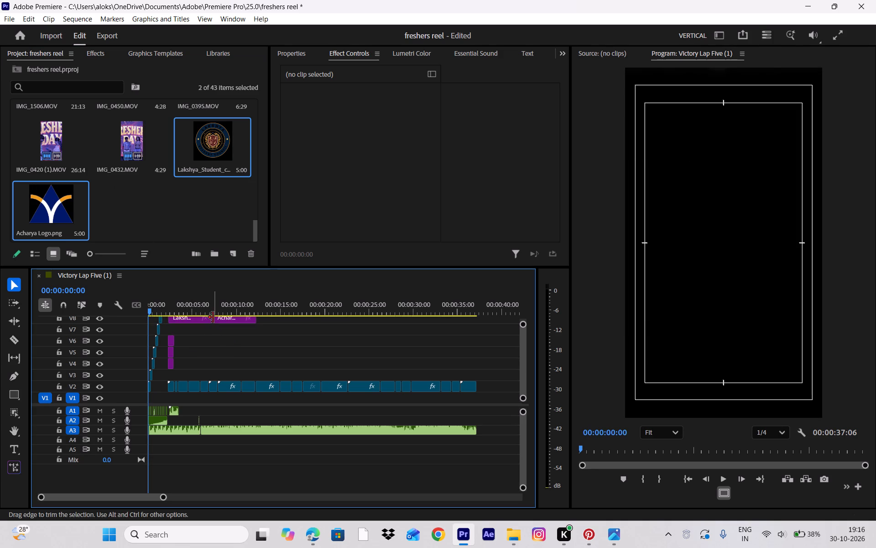
left_click_drag(209, 268, 193, 97)
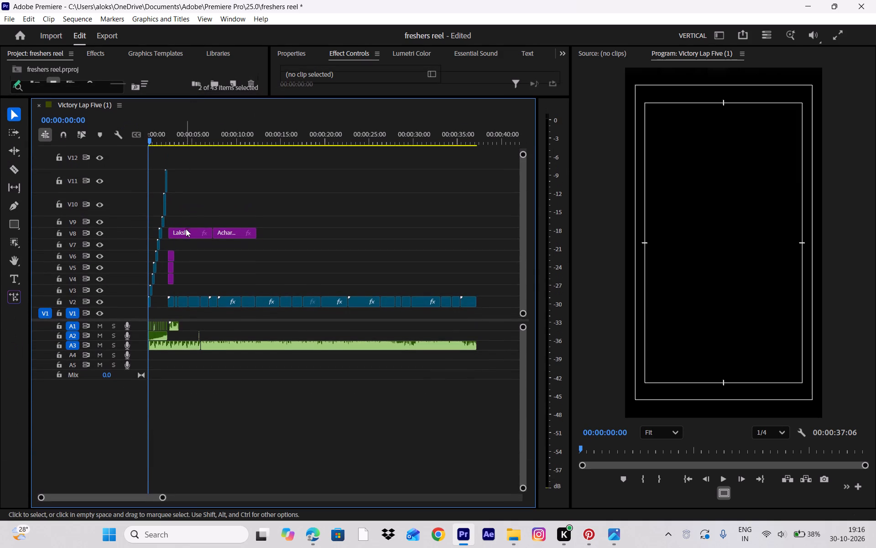
left_click(193, 233)
left_click_drag(267, 218, 177, 259)
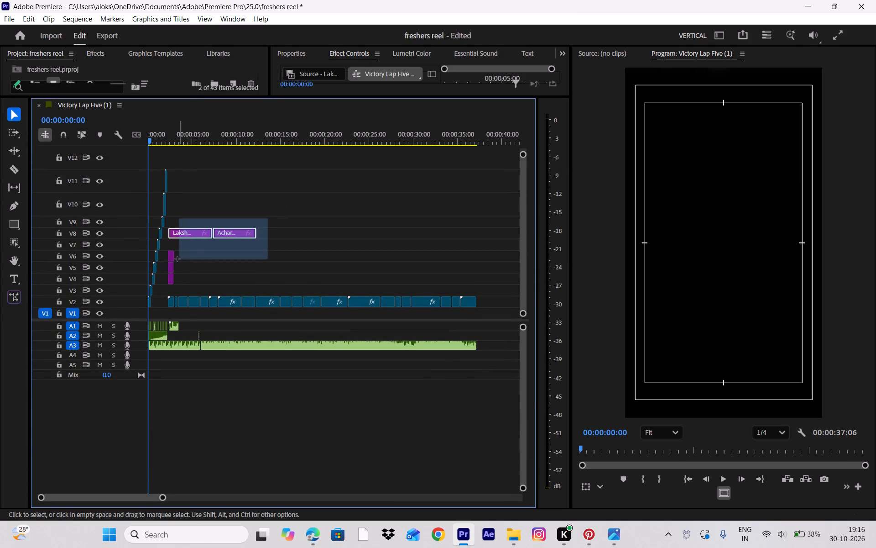
left_click_drag(177, 259, 177, 253)
left_click_drag(195, 232, 194, 147)
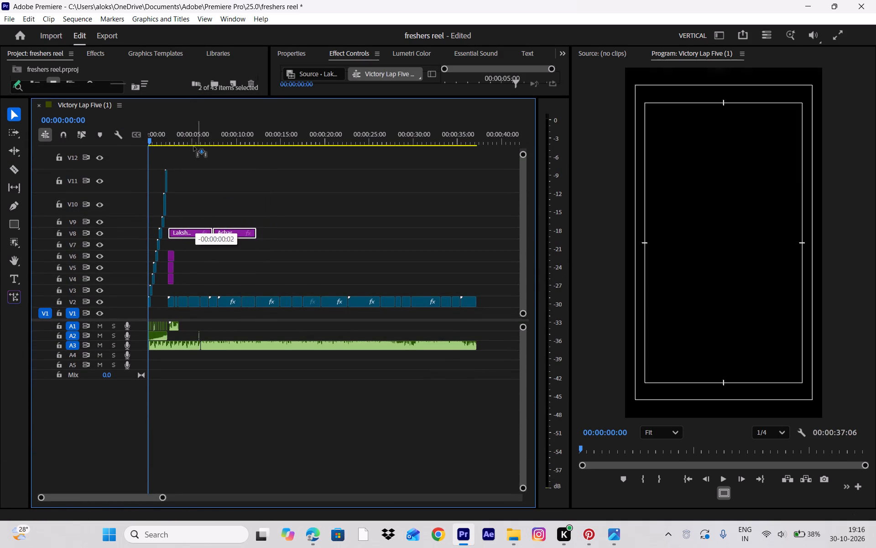
left_click_drag(194, 147, 188, 150)
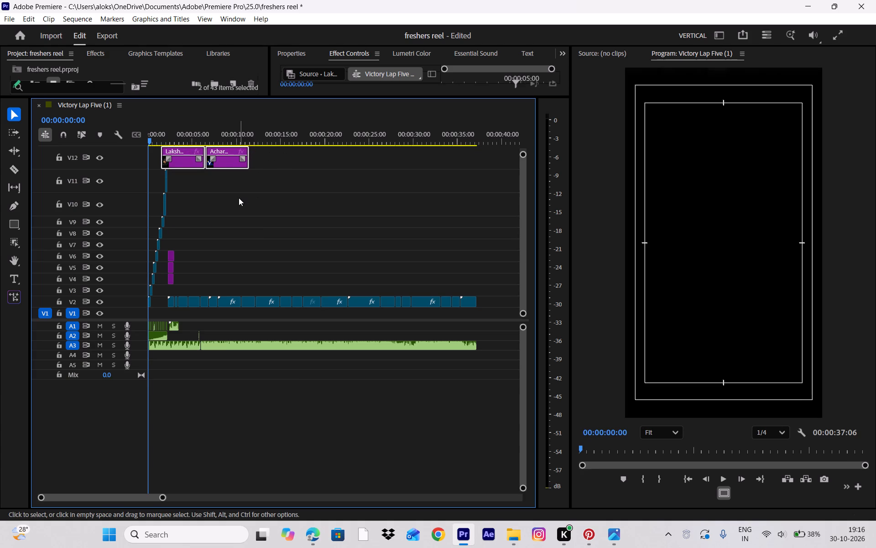
left_click(239, 198)
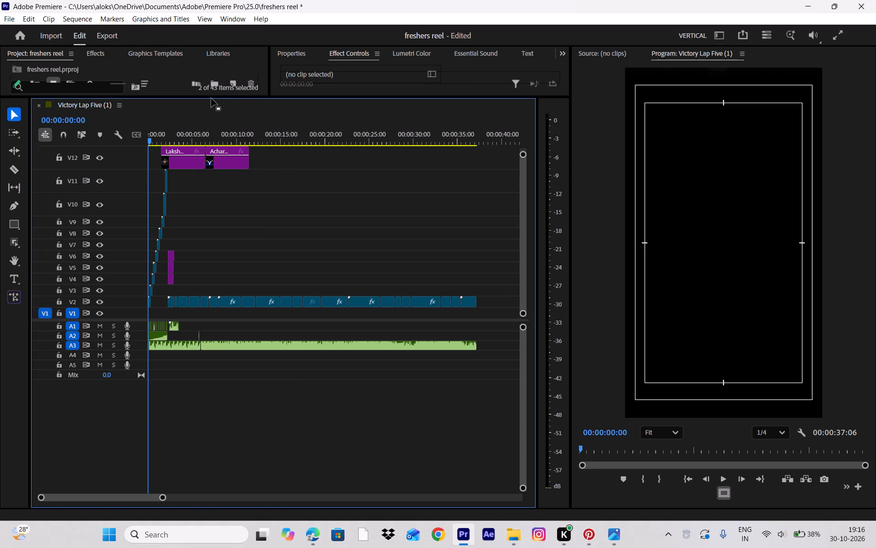
Move the Acharya logo clip from V12 onto a new track V13 above the Lakshya logo clip.
left_click_drag(211, 96, 211, 49)
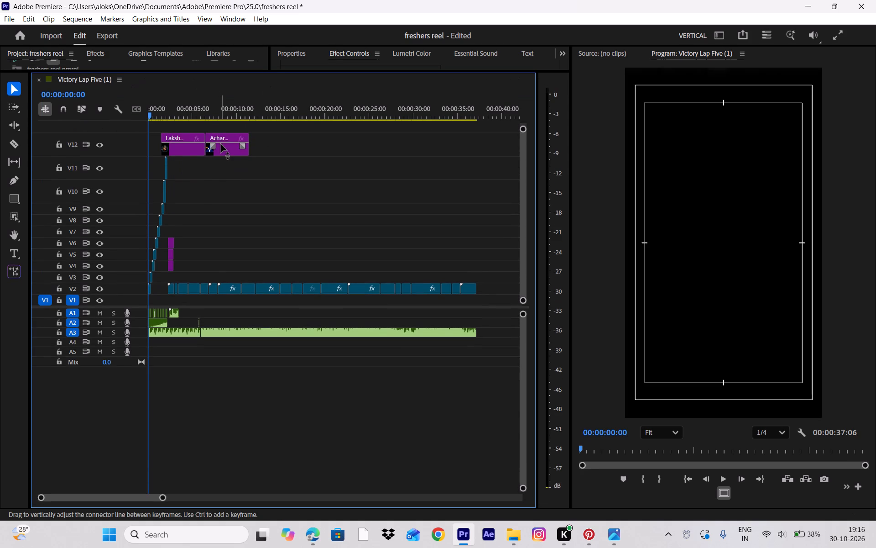
left_click_drag(221, 148, 209, 125)
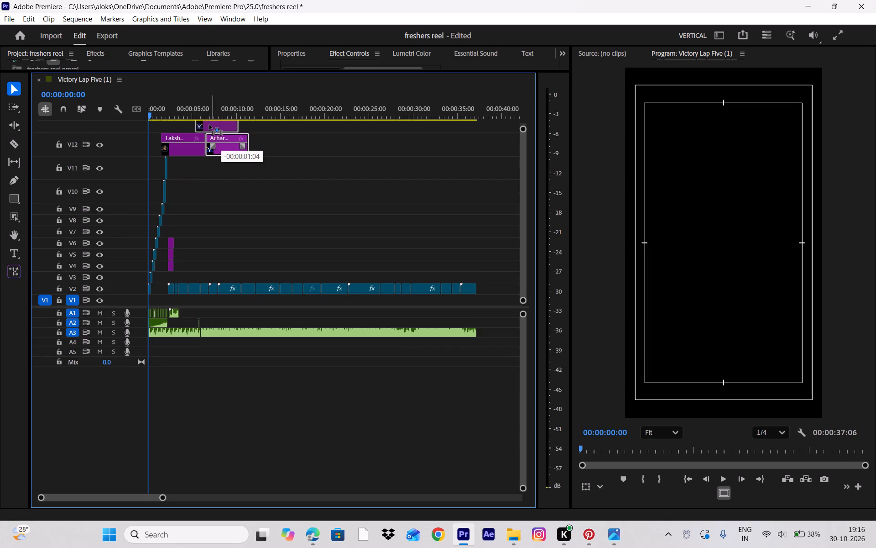
left_click_drag(209, 125, 208, 125)
Extend the end of the Lakshya logo clip on V12 past the last video clip, to about 00:00:38:24.
left_click_drag(208, 150, 476, 143)
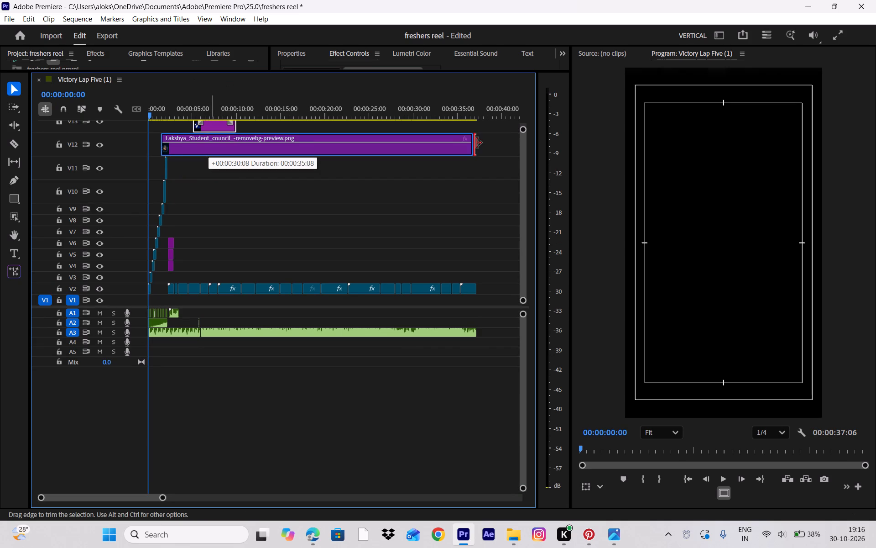
left_click_drag(476, 143, 470, 163)
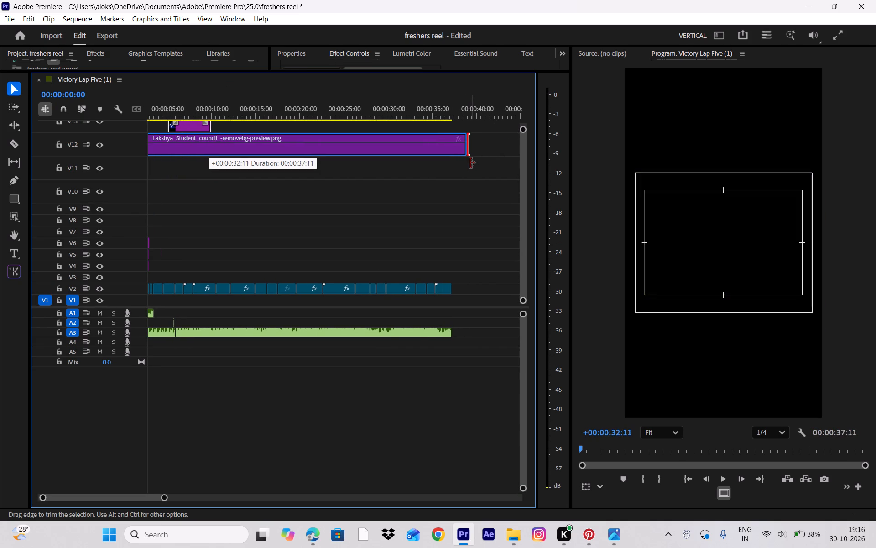
left_click_drag(470, 163, 470, 163)
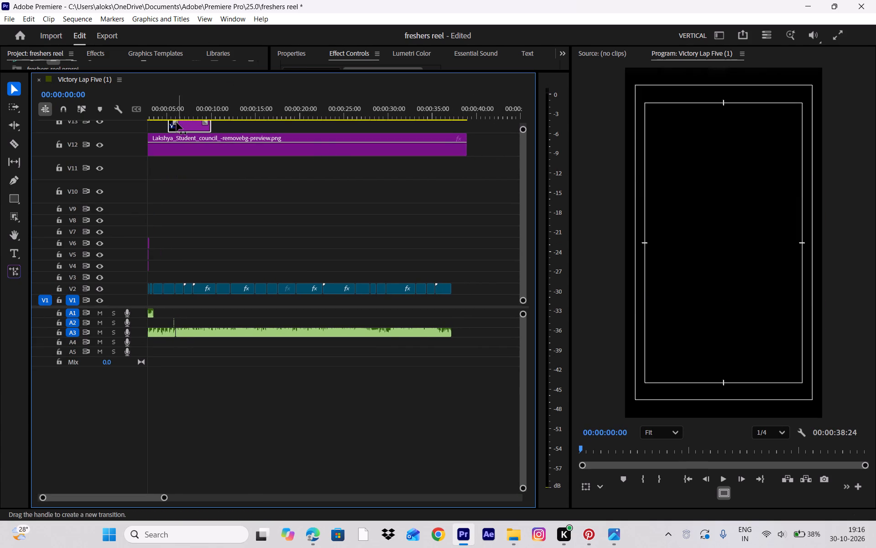
Align the Acharya logo clip's start with the Lakshya clip and extend its end to about 00:00:39:01.
left_click_drag(186, 127, 178, 132)
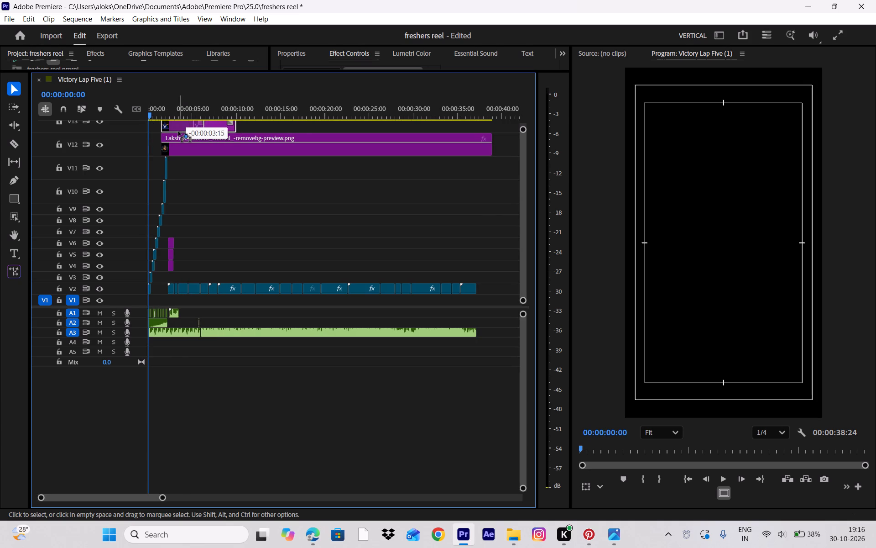
left_click_drag(178, 132, 179, 132)
left_click_drag(210, 125, 375, 132)
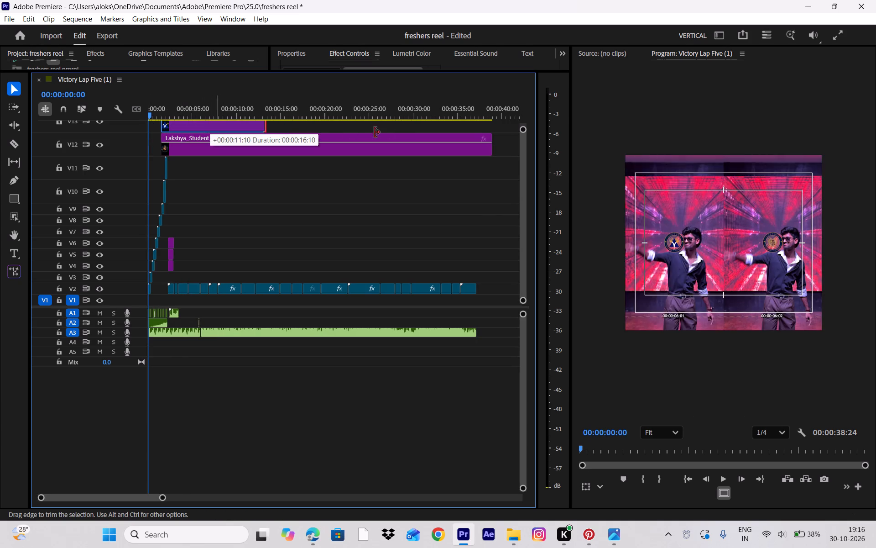
left_click_drag(375, 132, 438, 134)
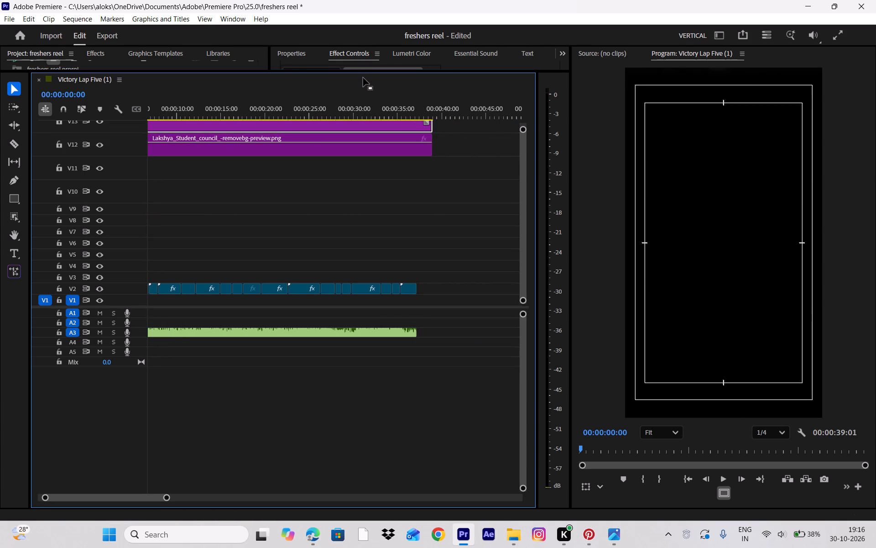
Extend the starts of both logo clips on V12 and V13 back to the beginning of the sequence at 00:00:00:00.
left_click_drag(360, 72, 356, 111)
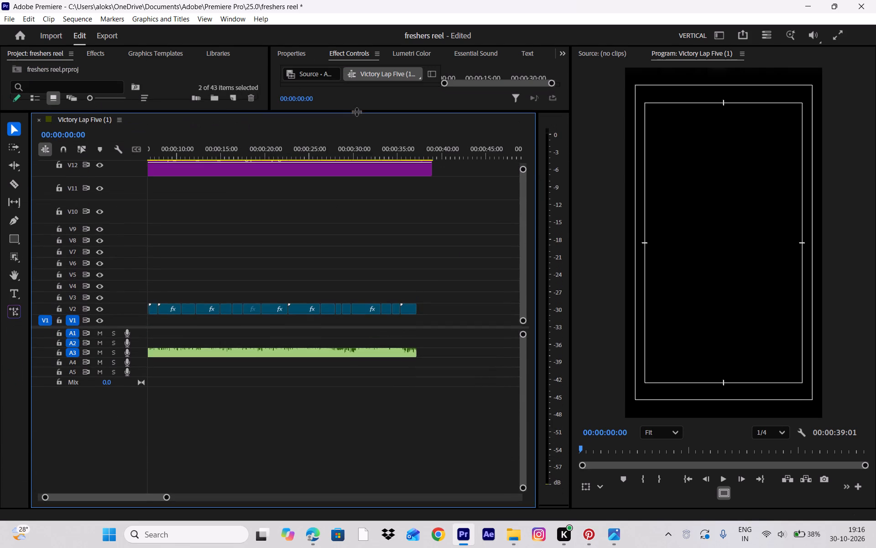
left_click(252, 116)
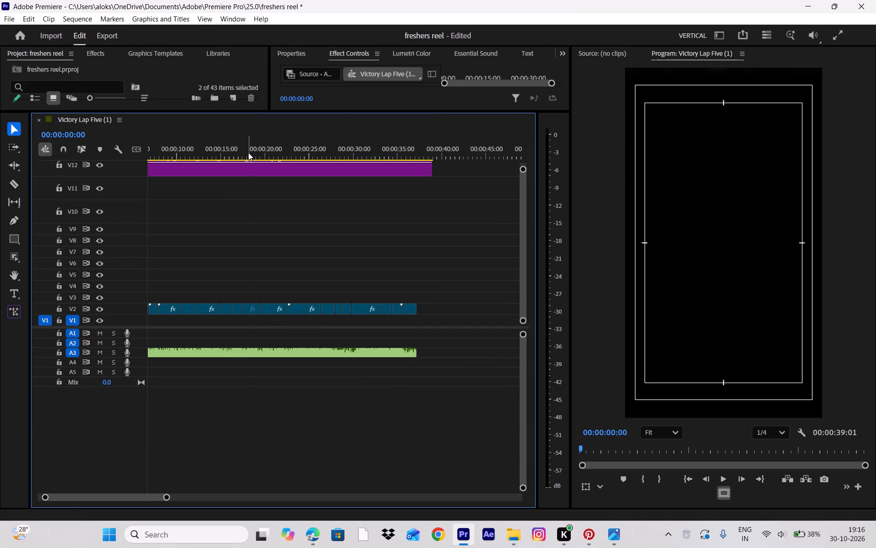
left_click_drag(248, 153, 81, 176)
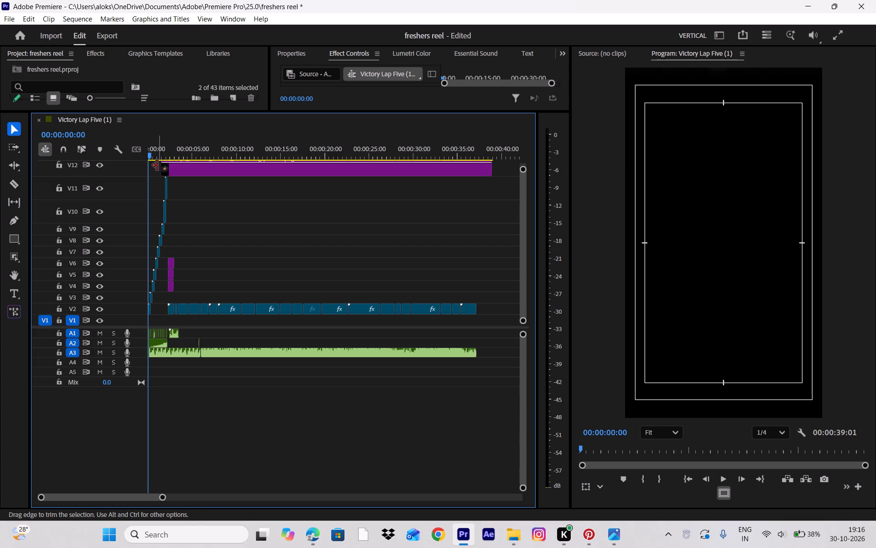
left_click_drag(157, 165, 128, 166)
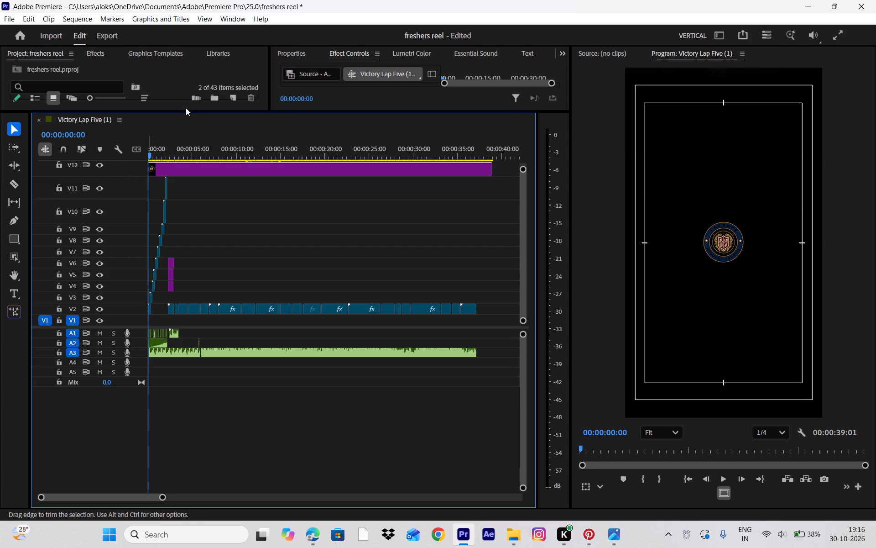
left_click_drag(186, 111, 186, 82)
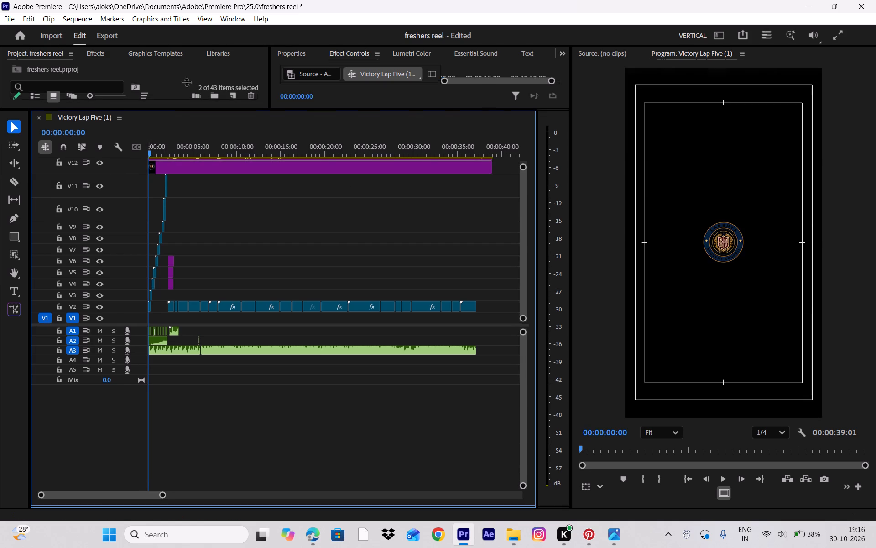
left_click_drag(186, 82, 182, 58)
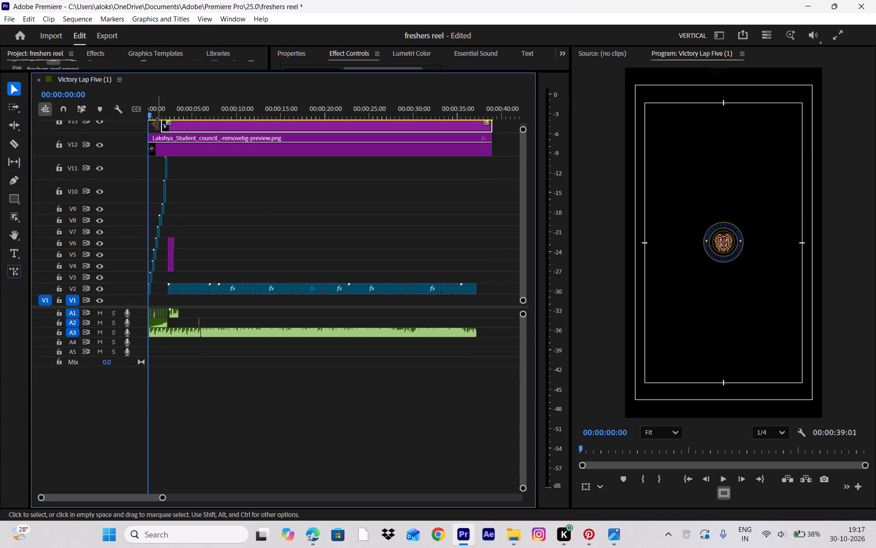
left_click_drag(157, 124, 127, 126)
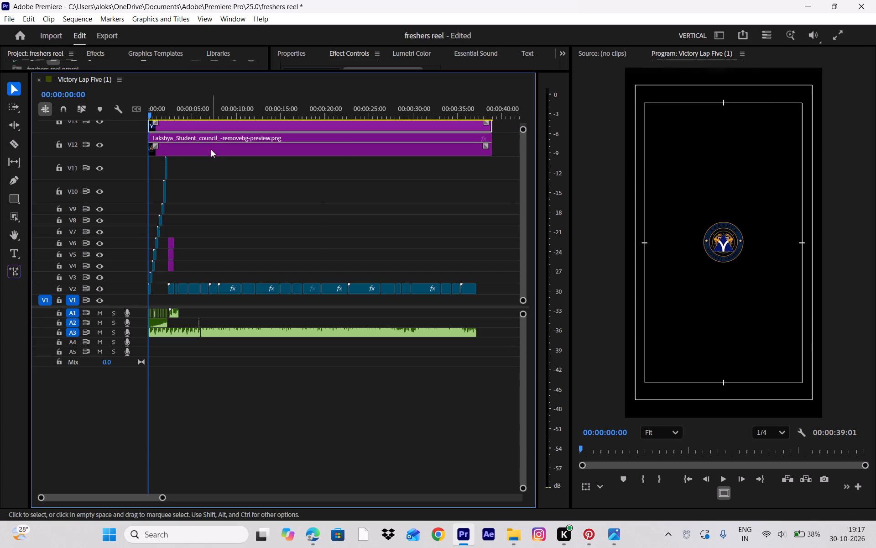
Position the Acharya logo on V13 at 431, 592, in the upper-left corner of the video frame's safe area.
left_click(198, 144)
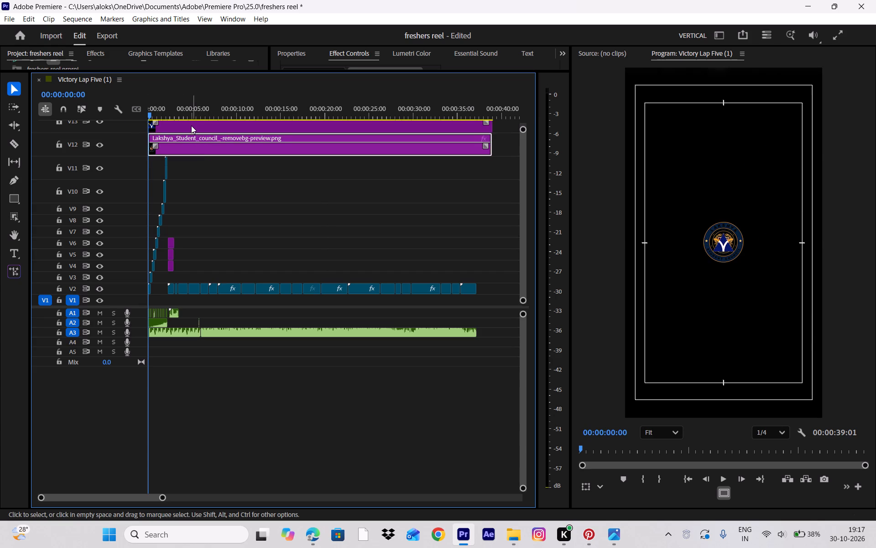
left_click(191, 126)
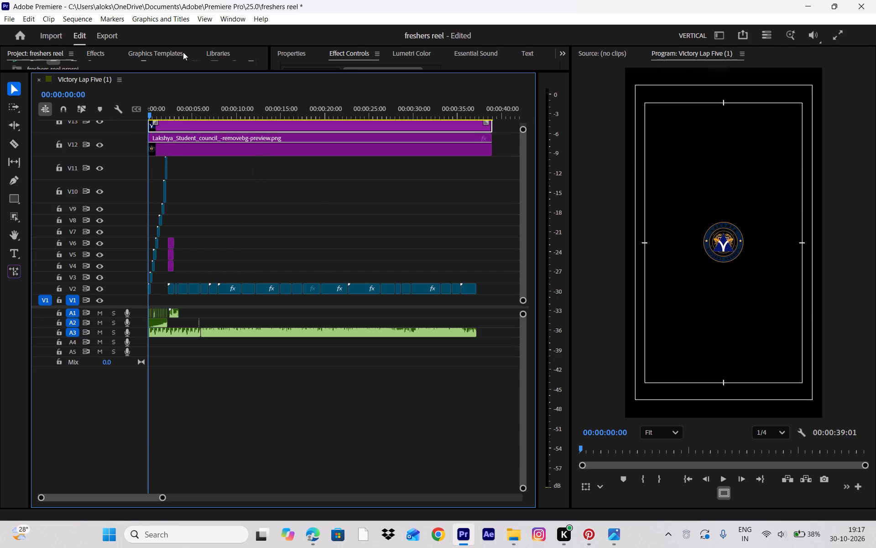
left_click_drag(180, 70, 186, 188)
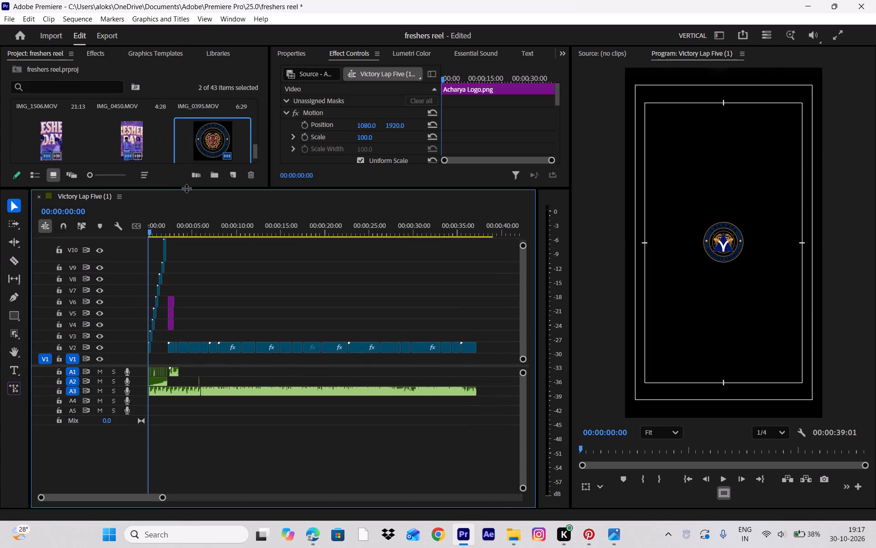
left_click_drag(365, 127, 270, 128)
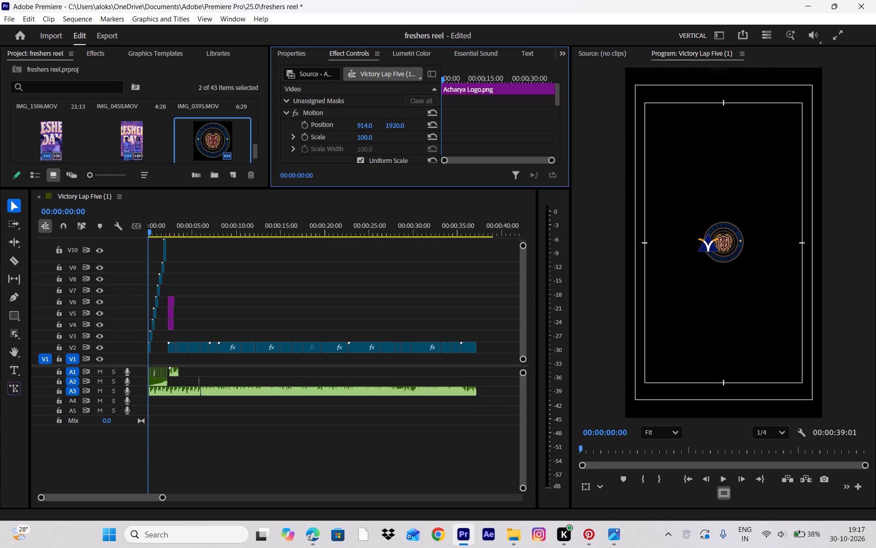
left_click_drag(270, 128, 98, 118)
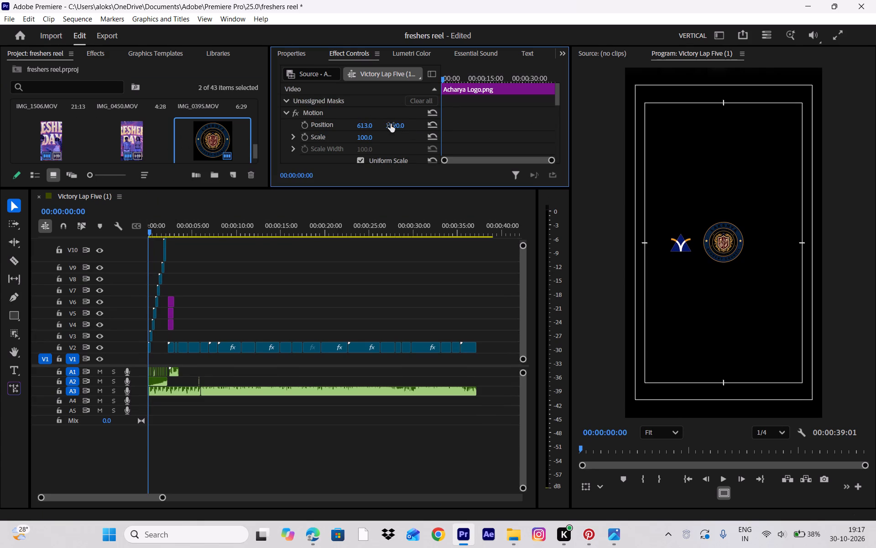
left_click_drag(394, 123, 416, 273)
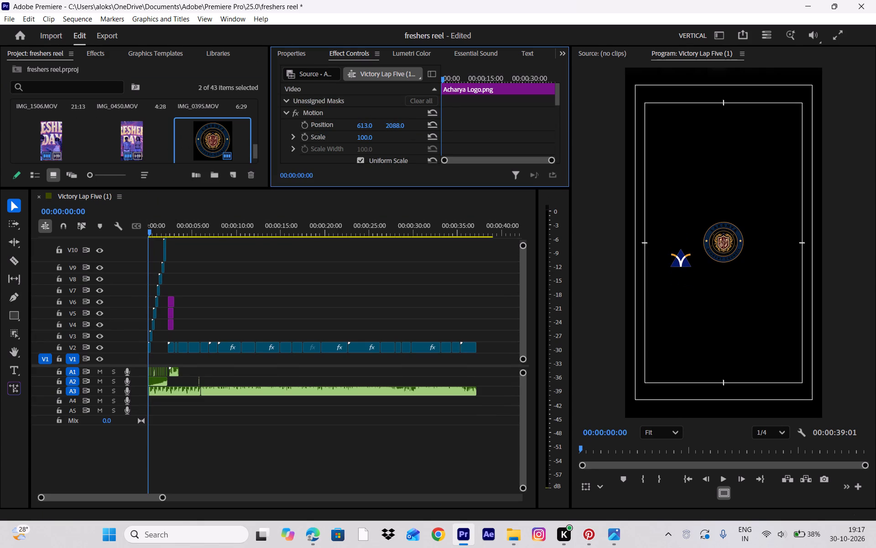
left_click_drag(416, 273, 474, 382)
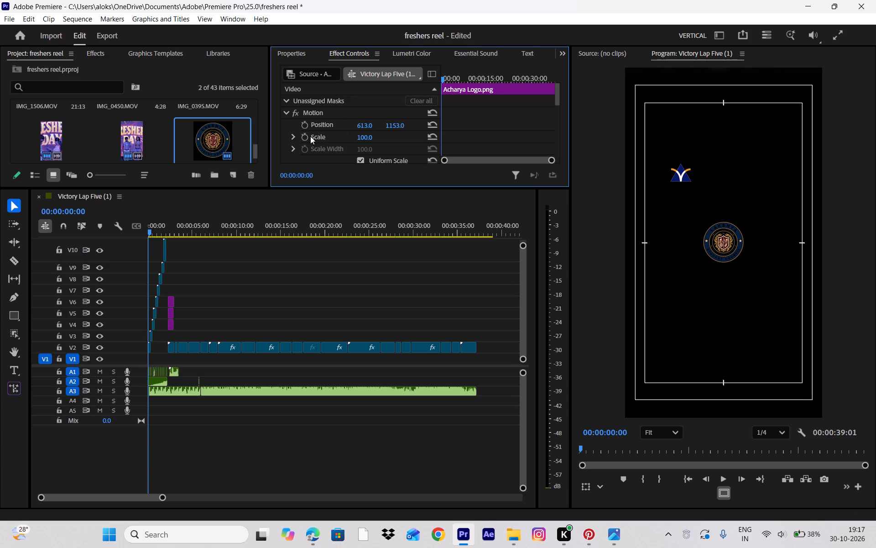
left_click_drag(394, 124, 408, 182)
left_click_drag(408, 182, 473, 397)
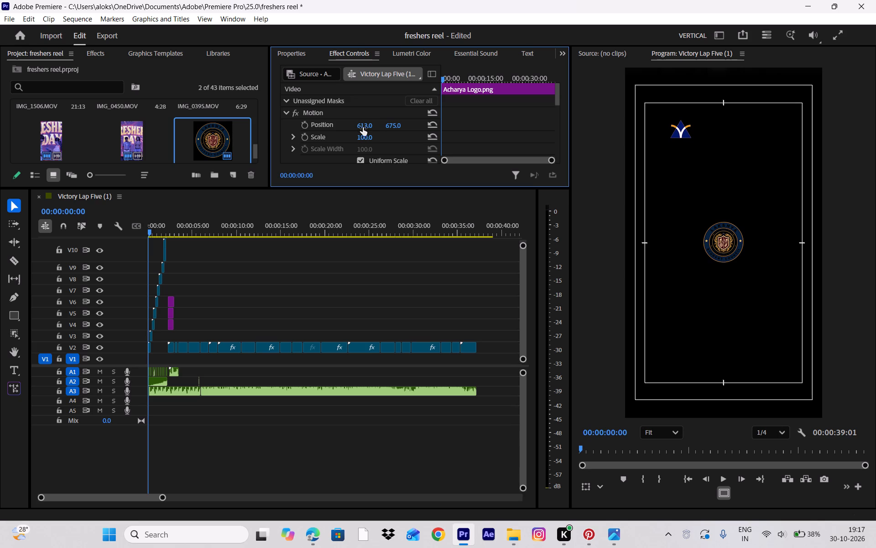
left_click_drag(365, 126, 261, 125)
left_click_drag(391, 124, 406, 177)
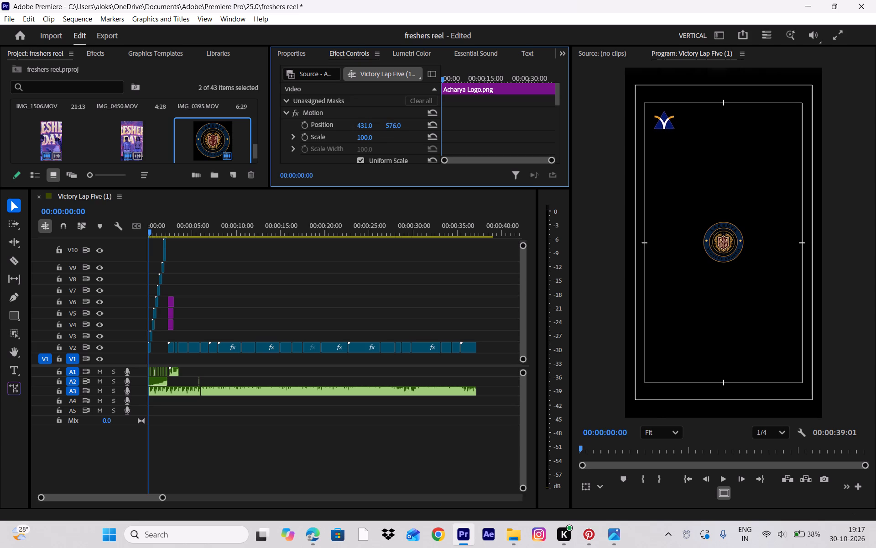
left_click_drag(406, 177, 400, 168)
Reduce the Lakshya logo on V12 to a scale of 65 and move it to position 1487, 662 in the frame's upper right.
left_click_drag(244, 189, 231, 126)
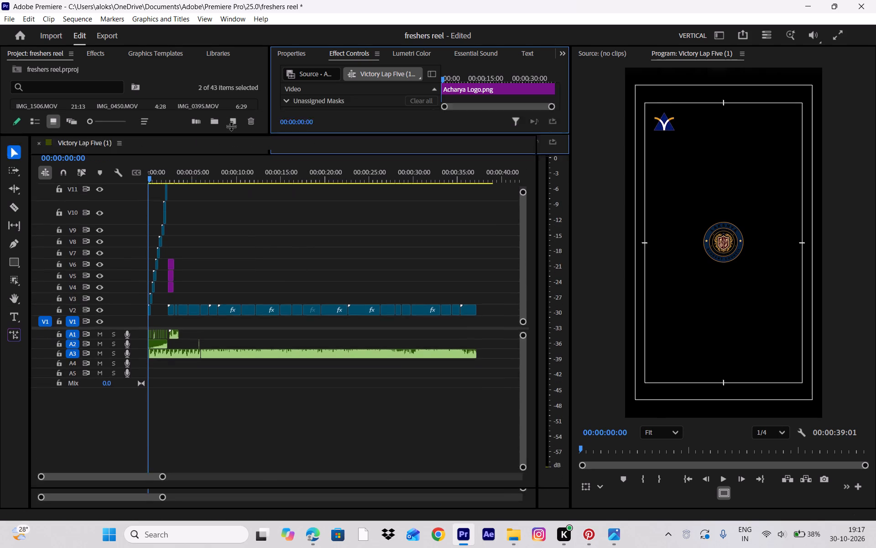
left_click_drag(231, 126, 214, 75)
left_click(218, 148)
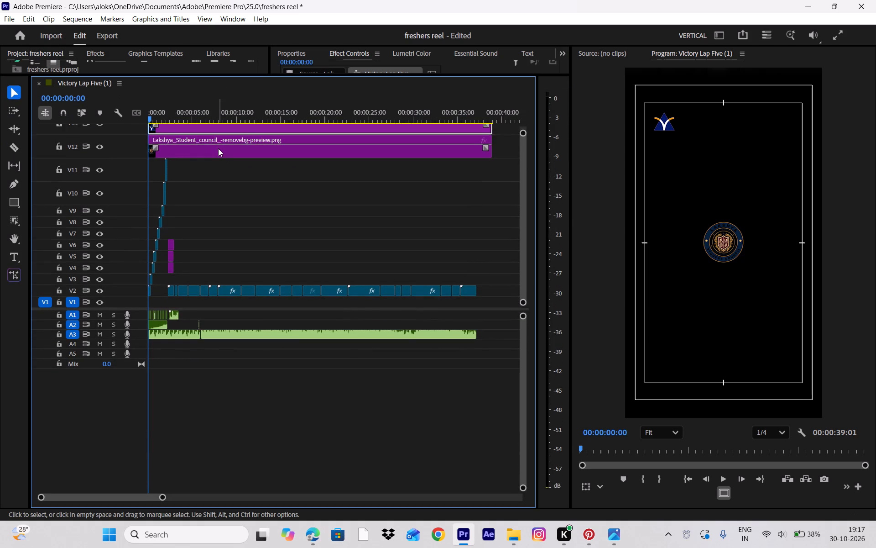
left_click_drag(199, 76, 211, 197)
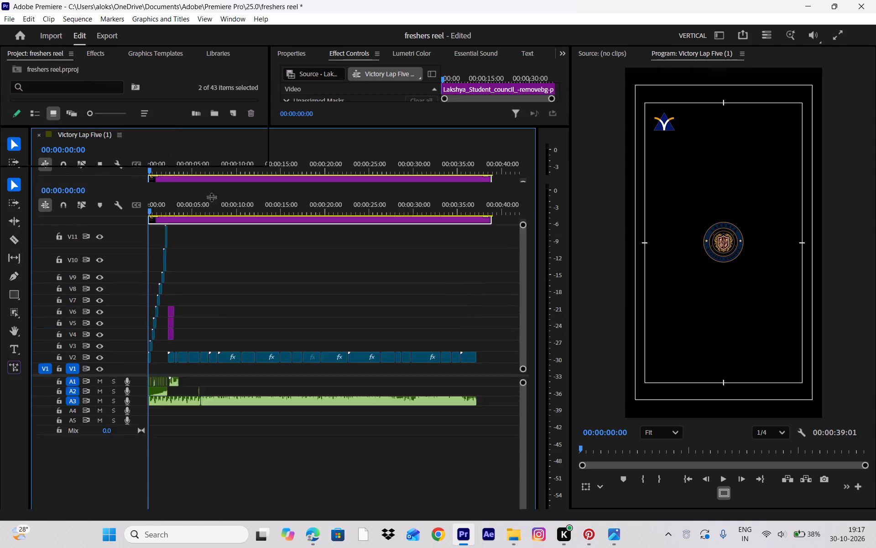
left_click_drag(211, 197, 222, 235)
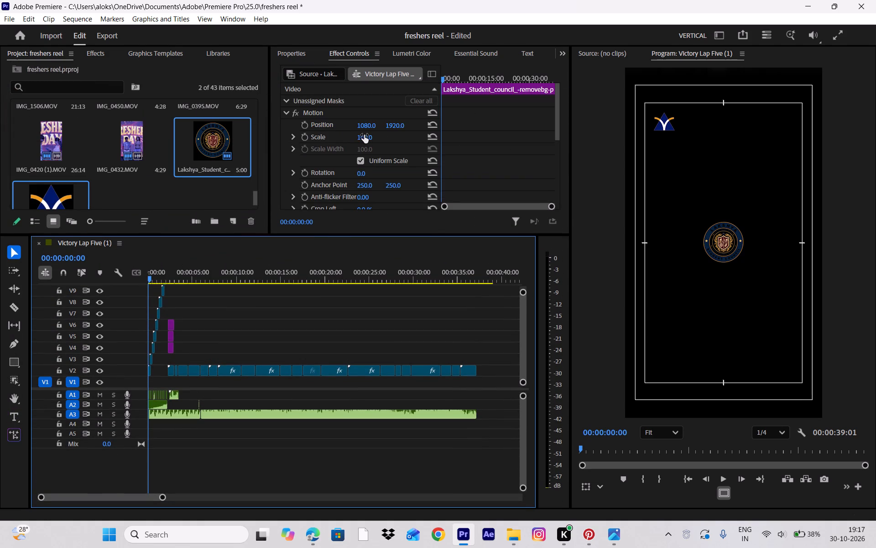
left_click_drag(364, 135, 351, 136)
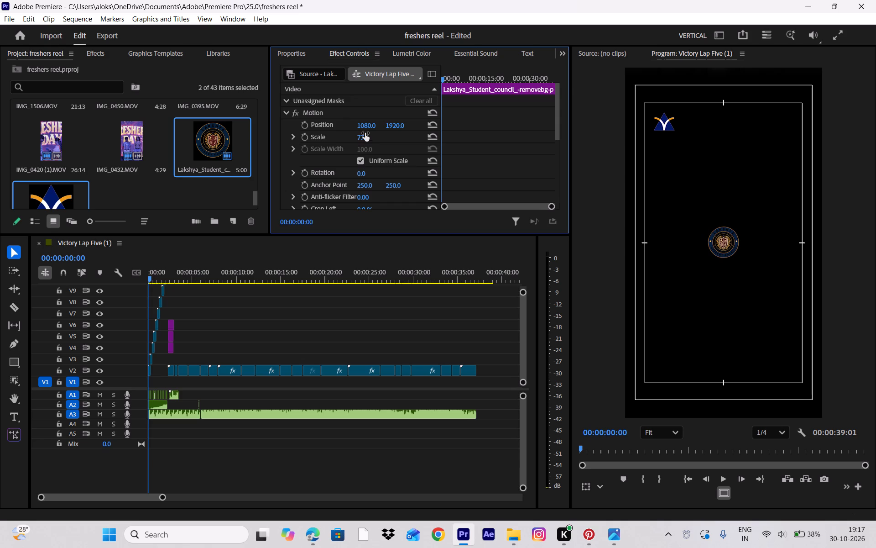
left_click_drag(365, 126, 505, 113)
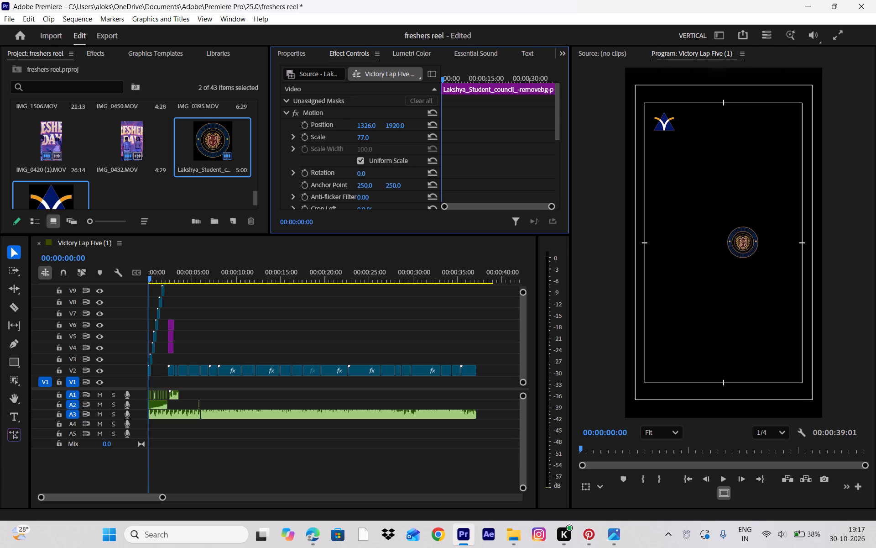
left_click_drag(505, 113, 597, 96)
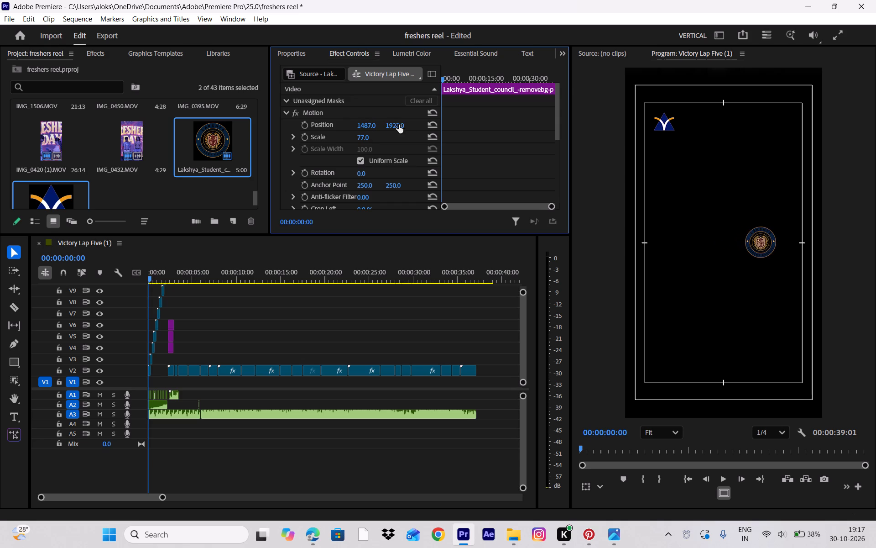
left_click_drag(396, 124, 507, 380)
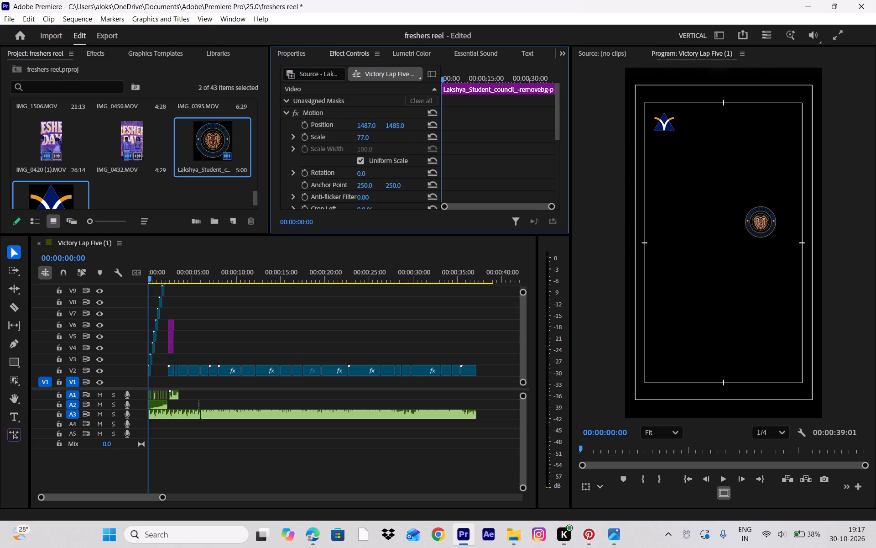
left_click_drag(507, 380, 509, 437)
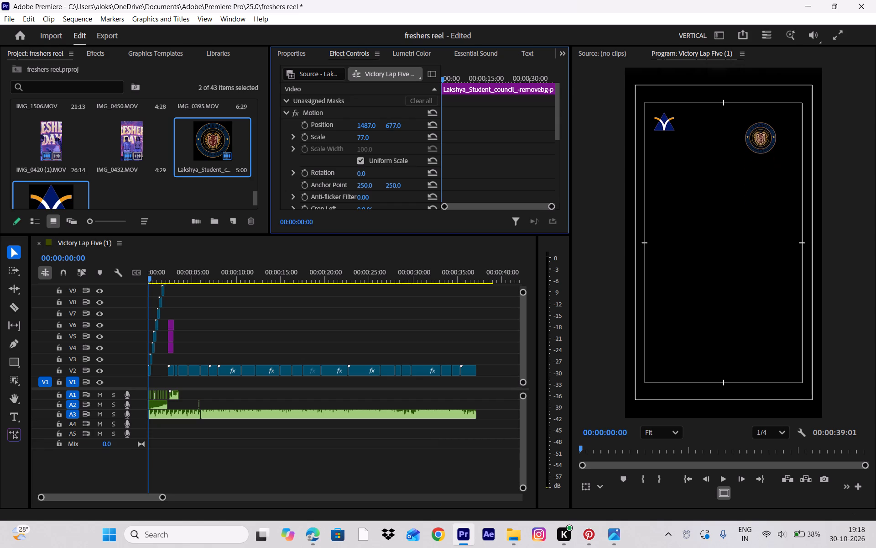
left_click_drag(509, 437, 511, 444)
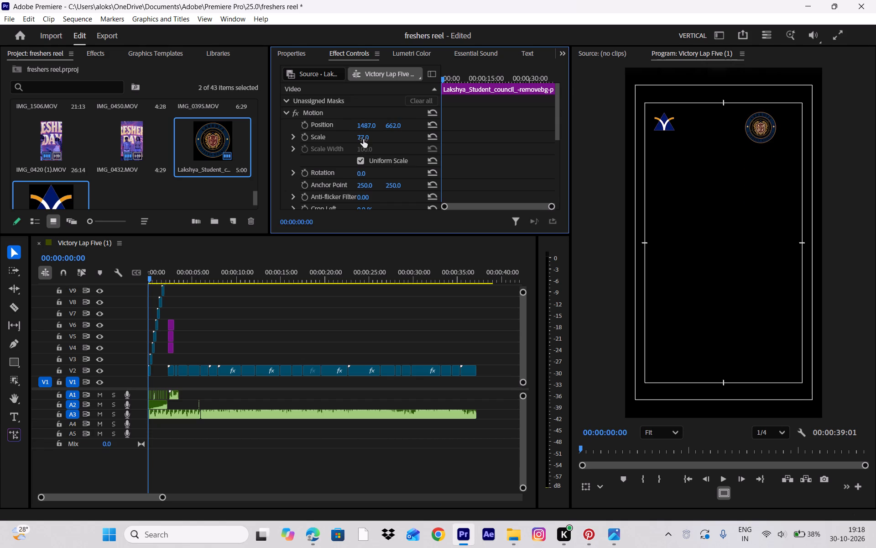
left_click_drag(366, 138, 349, 137)
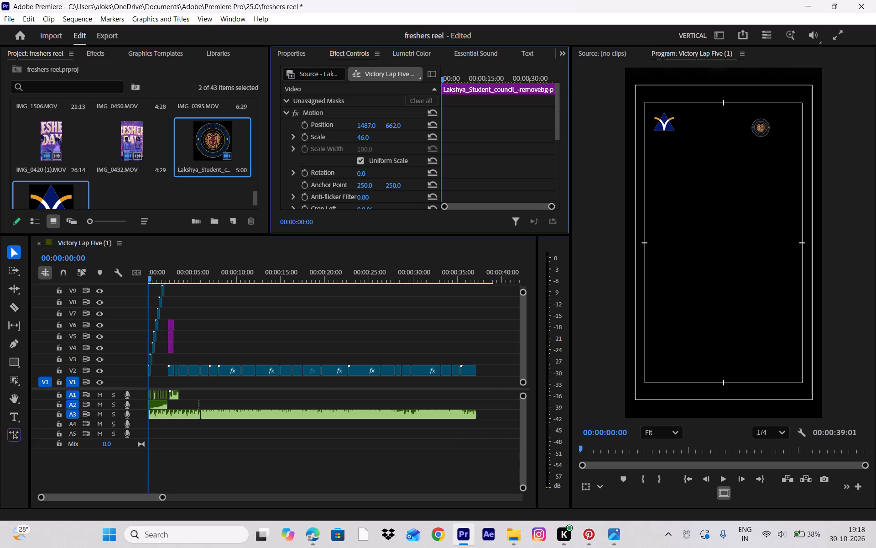
left_click_drag(349, 137, 359, 137)
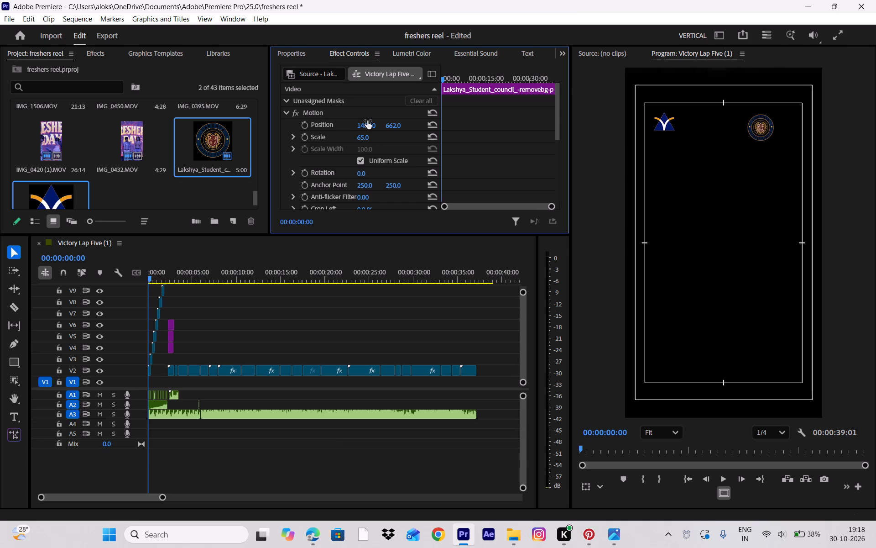
Shift the Lakshya logo to position 1717, 606, into the frame's upper-right corner level with the Acharya logo.
left_click_drag(365, 127, 451, 86)
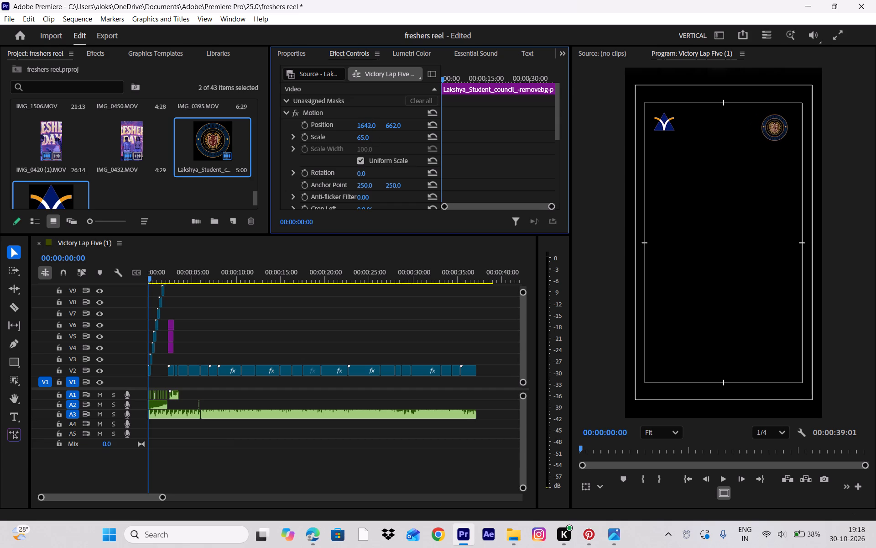
left_click_drag(451, 86, 451, 85)
left_click_drag(398, 124, 407, 147)
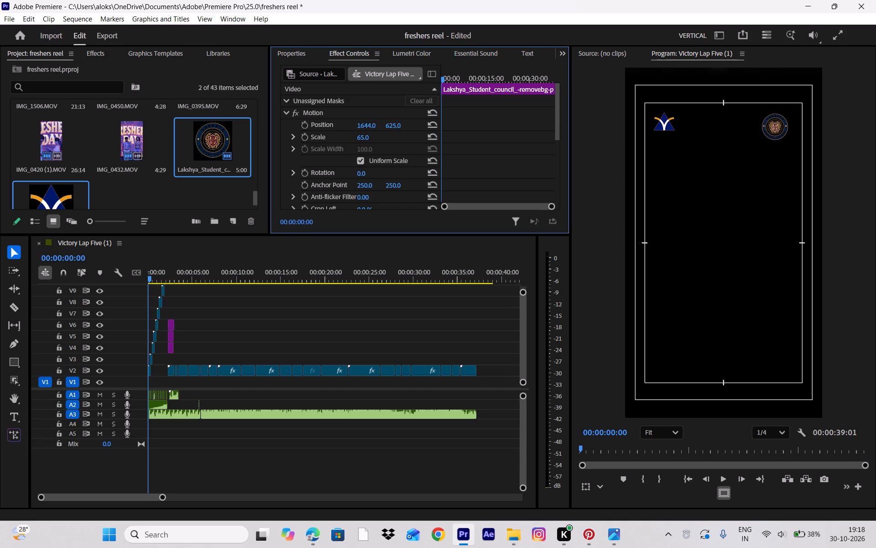
left_click_drag(407, 147, 403, 138)
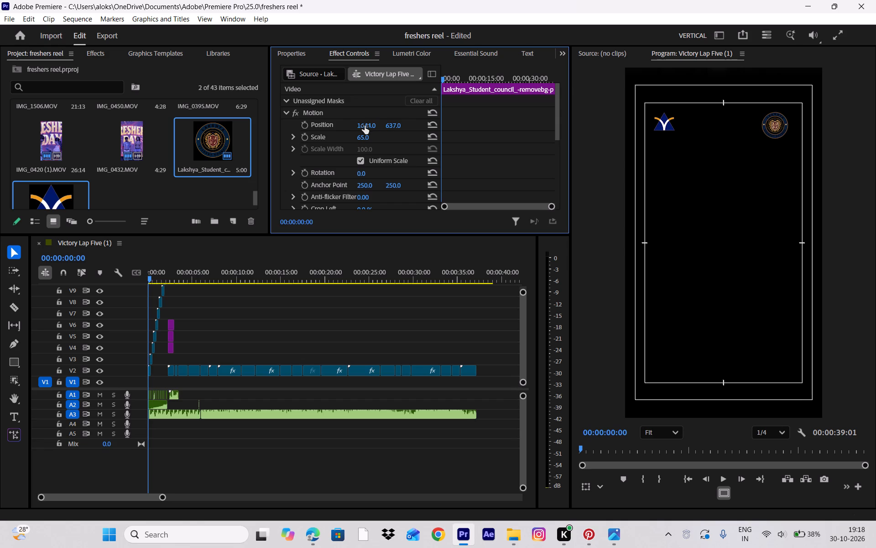
left_click_drag(365, 126, 403, 111)
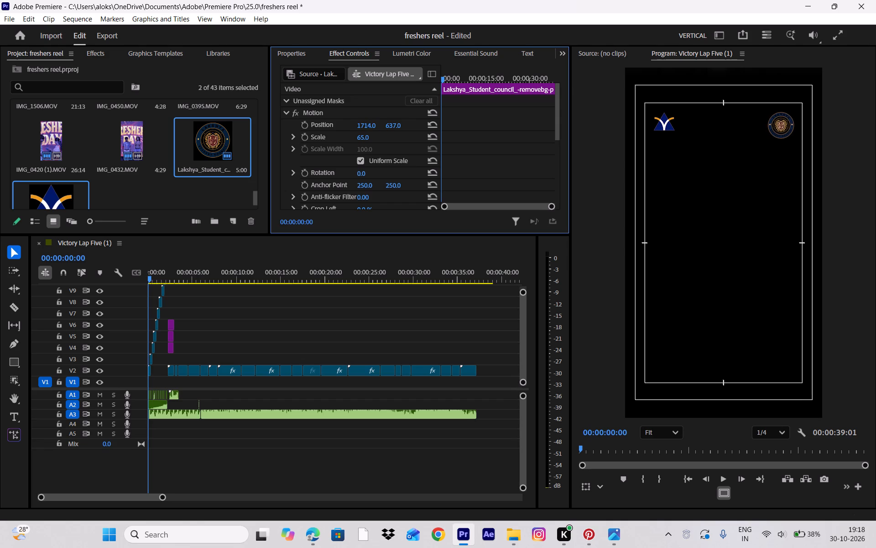
left_click_drag(403, 111, 404, 111)
left_click_drag(396, 125, 398, 140)
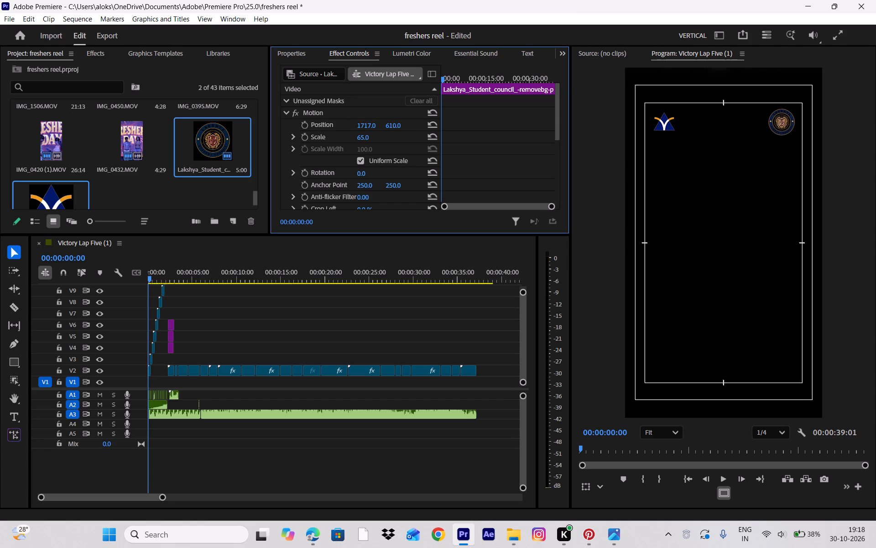
left_click_drag(398, 140, 398, 142)
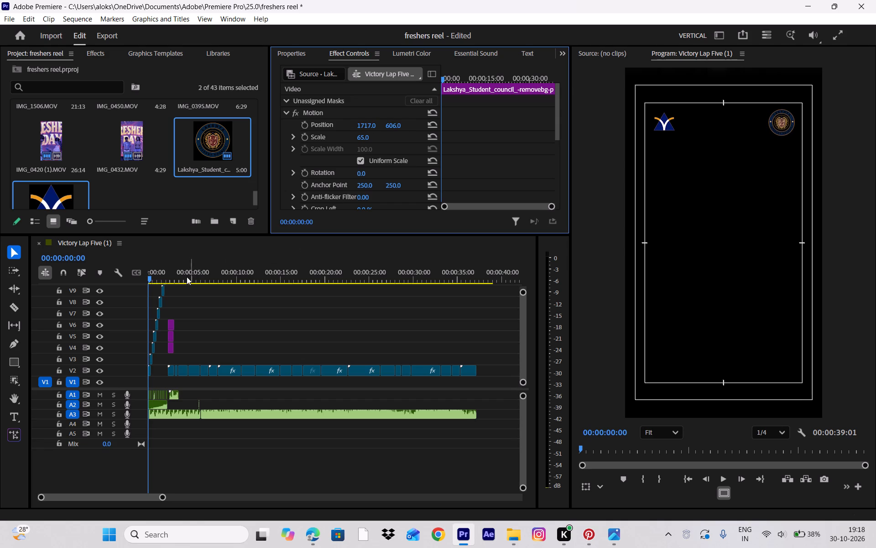
Play the reel from the start to about 00:00:06:19 to check both logos over the footage.
key("space")
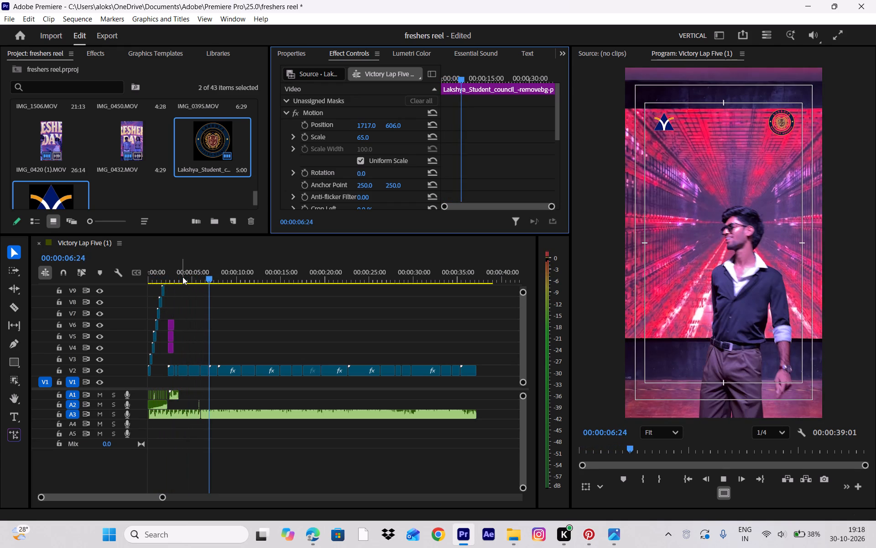
key("space")
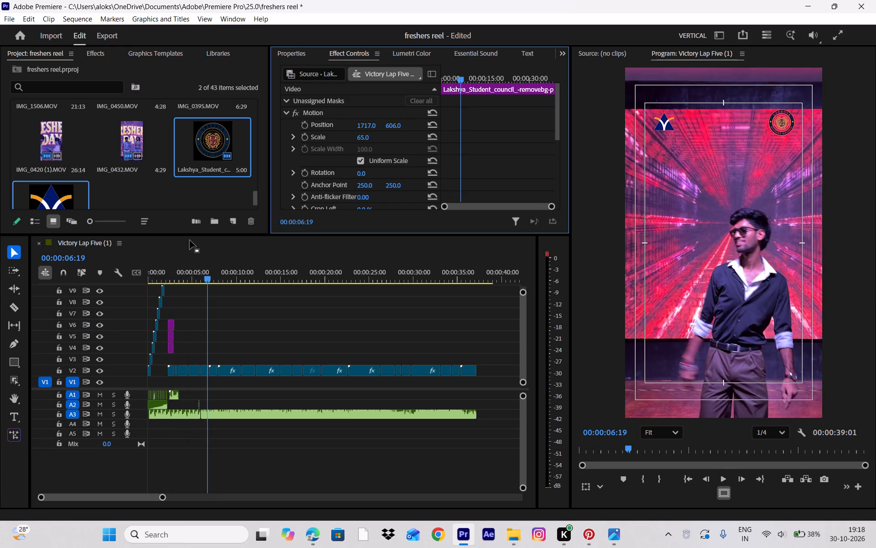
Enlarge the Acharya logo on V13 to a scale of 108 and move it to position 397, 571.
left_click_drag(190, 233, 184, 69)
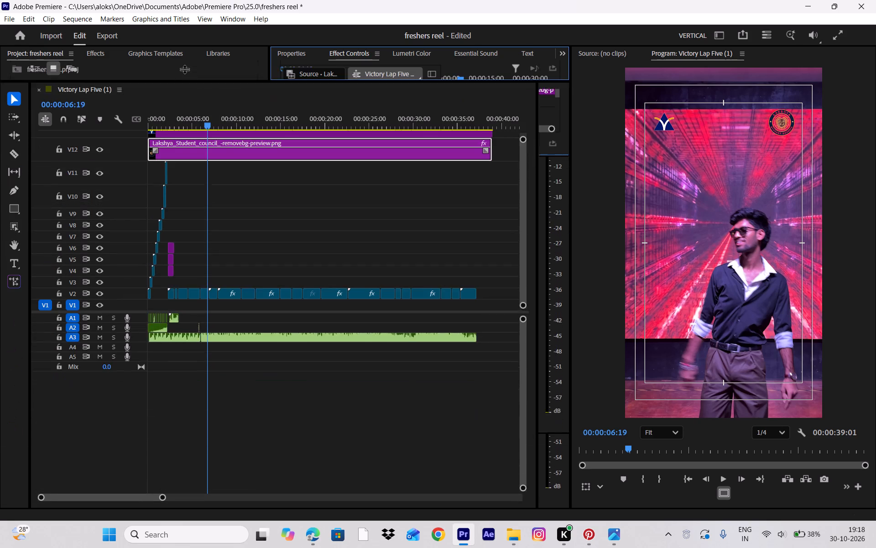
left_click_drag(184, 69, 184, 68)
left_click(176, 125)
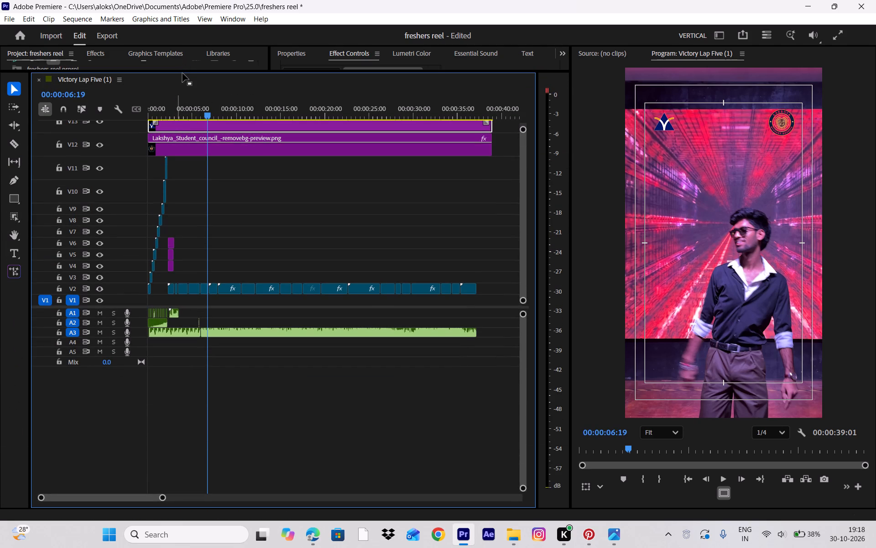
left_click_drag(185, 72, 184, 101)
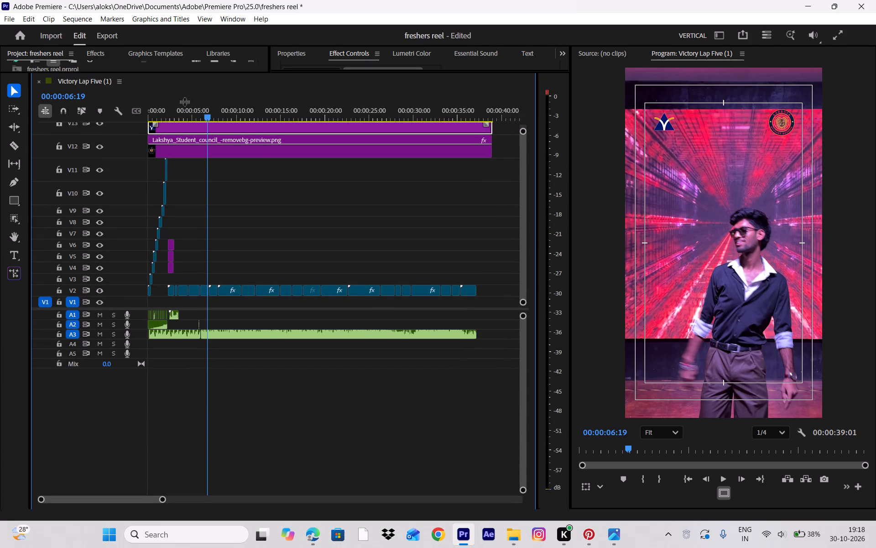
left_click_drag(184, 101, 192, 268)
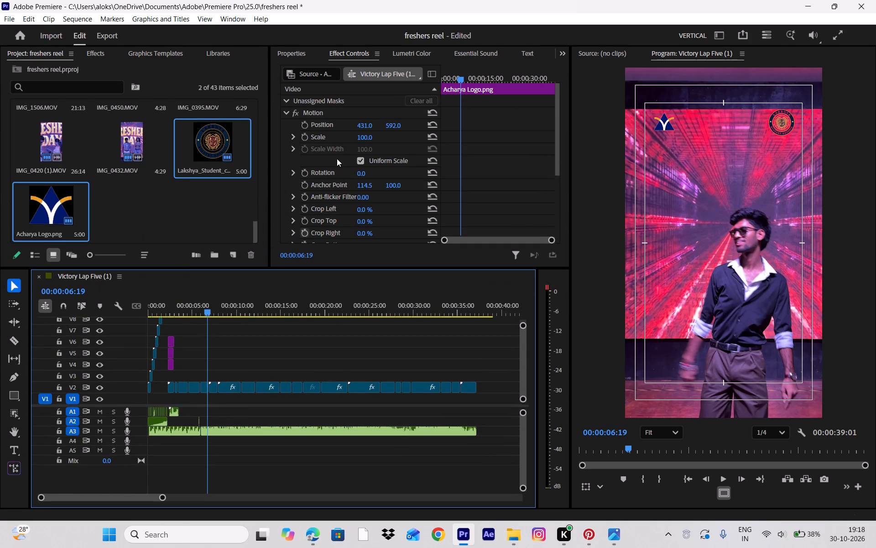
left_click_drag(365, 135, 371, 134)
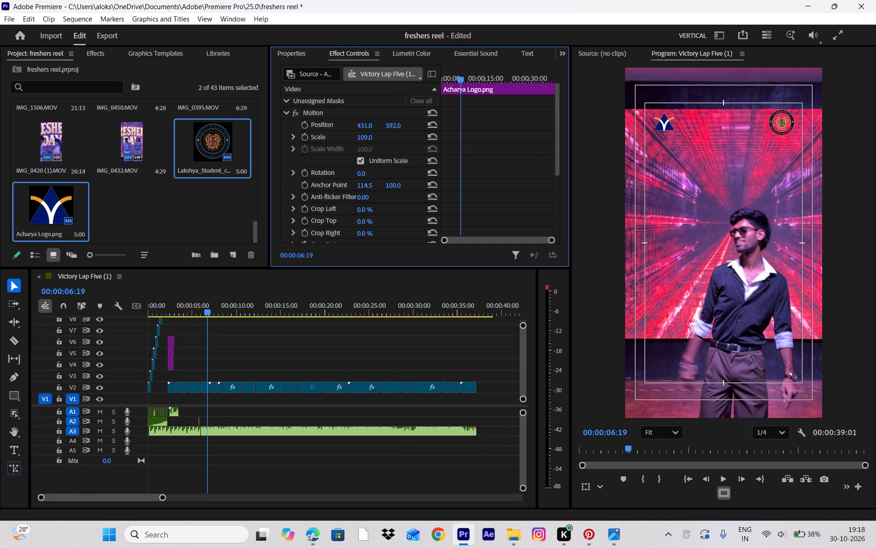
left_click_drag(371, 134, 369, 135)
left_click_drag(362, 125, 361, 115)
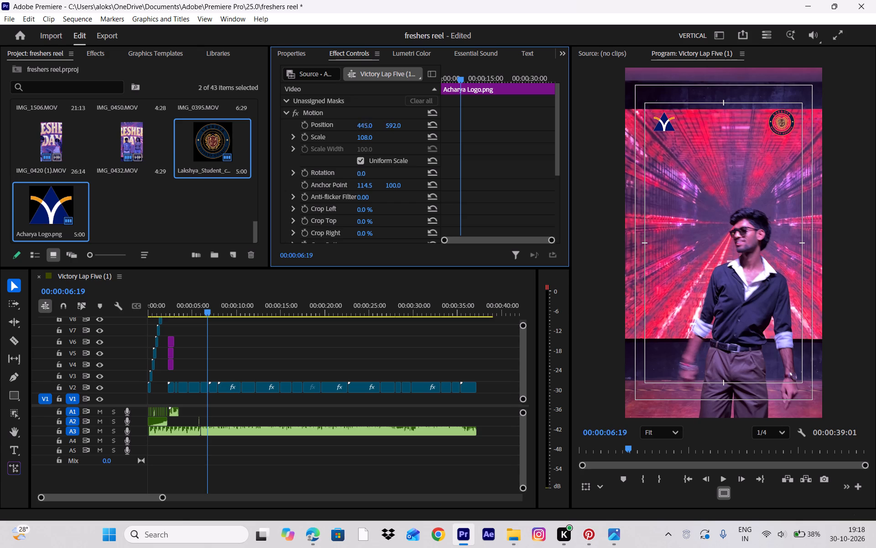
left_click_drag(361, 115, 322, 131)
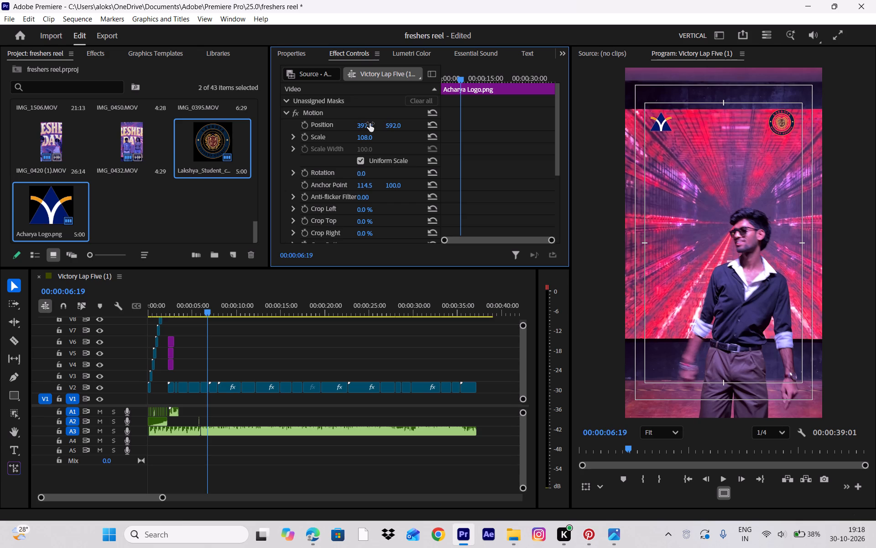
left_click_drag(396, 123, 398, 140)
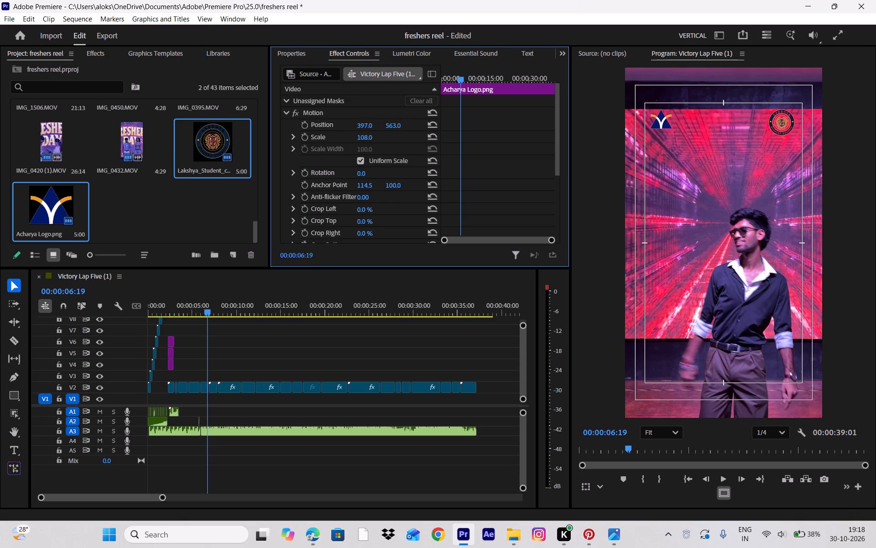
left_click_drag(398, 140, 397, 134)
Return the playhead to the start of the sequence and save the project.
left_click_drag(209, 307, 30, 338)
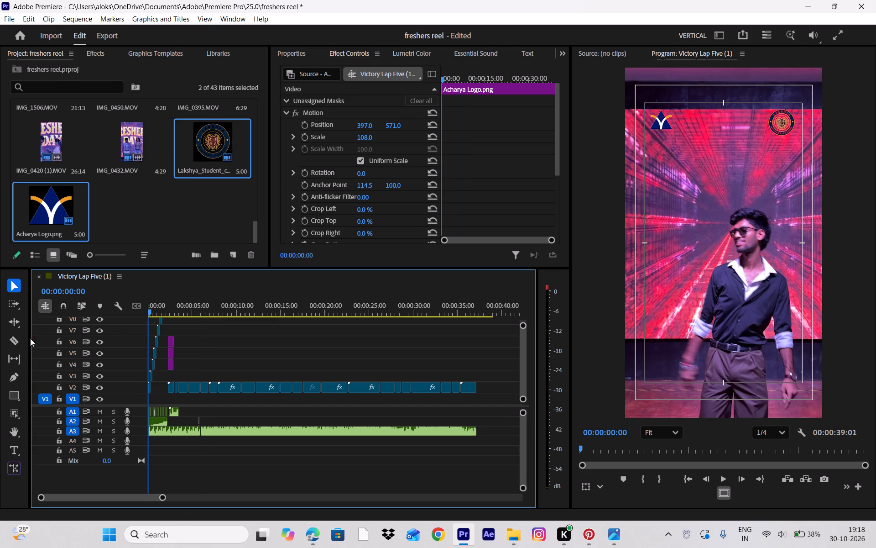
left_click_drag(30, 338, 23, 337)
key("ctrl+s")
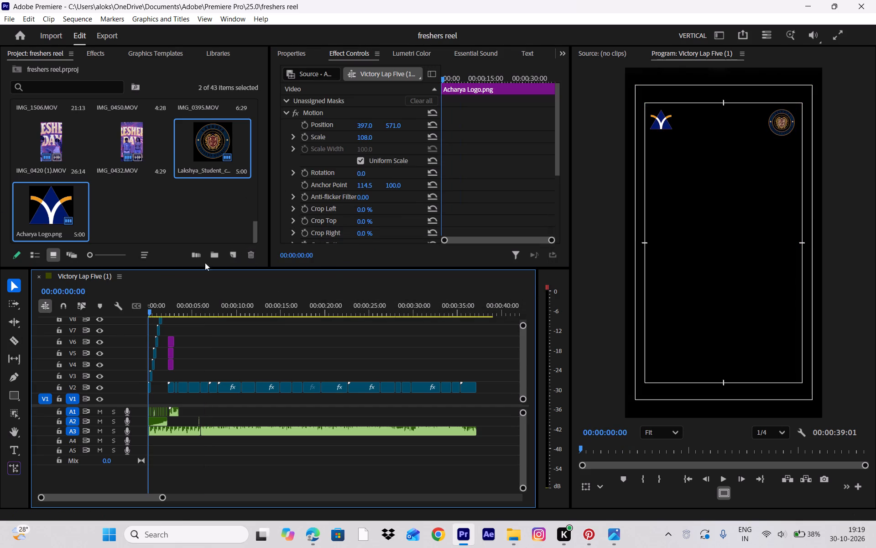
Trim the ends of the Acharya logo on V13 and the Lakshya logo on V12 to the footage's end near 00:00:37, and save the project.
left_click_drag(153, 307, 516, 305)
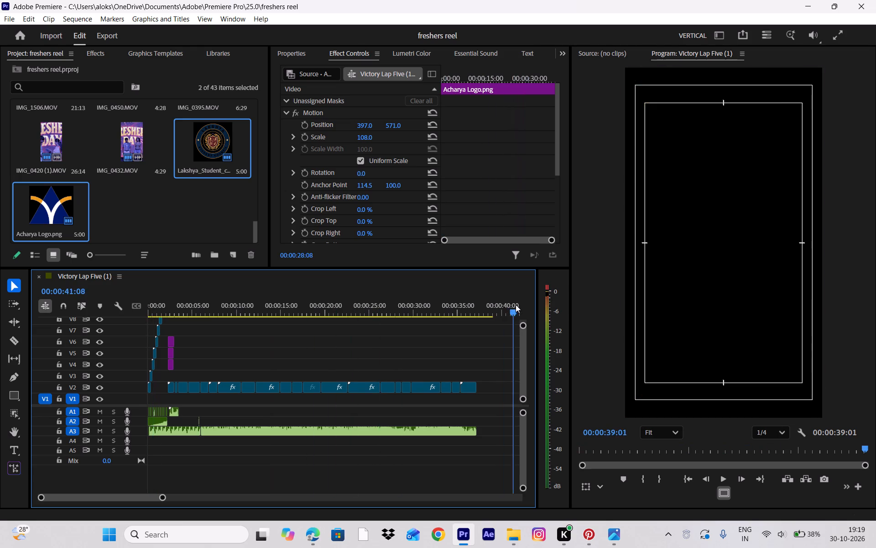
left_click_drag(516, 305, 482, 305)
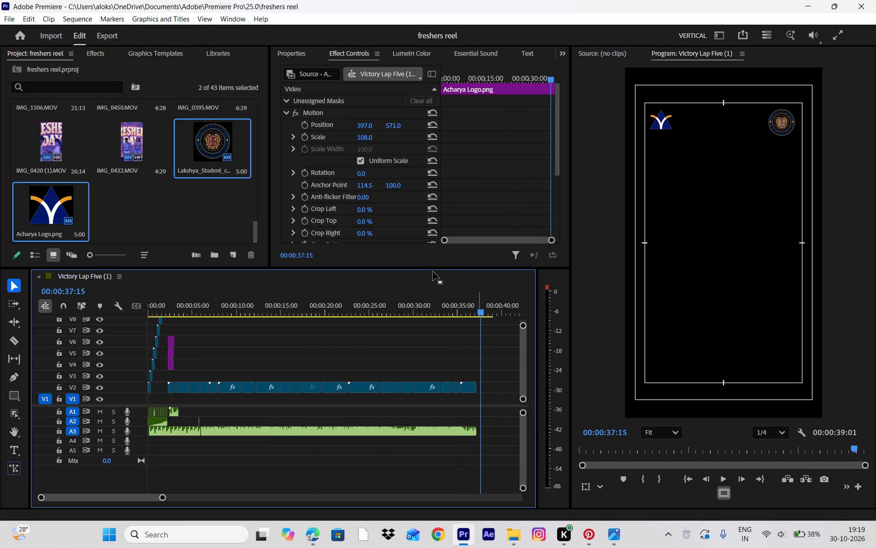
left_click_drag(430, 267, 410, 136)
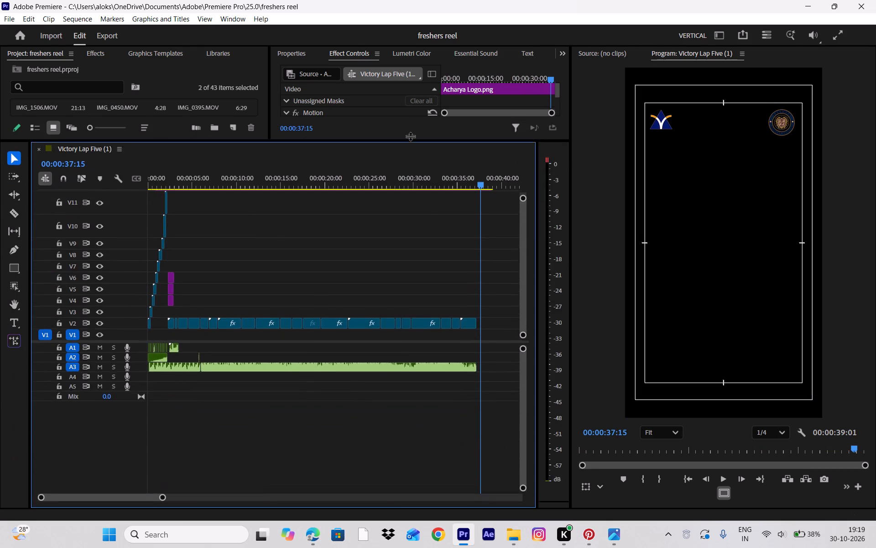
left_click_drag(410, 136, 407, 70)
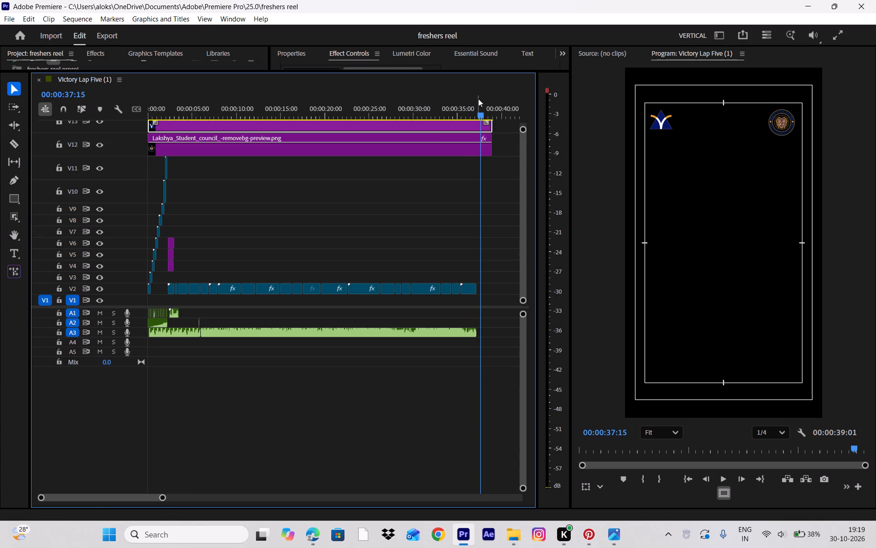
left_click(478, 108)
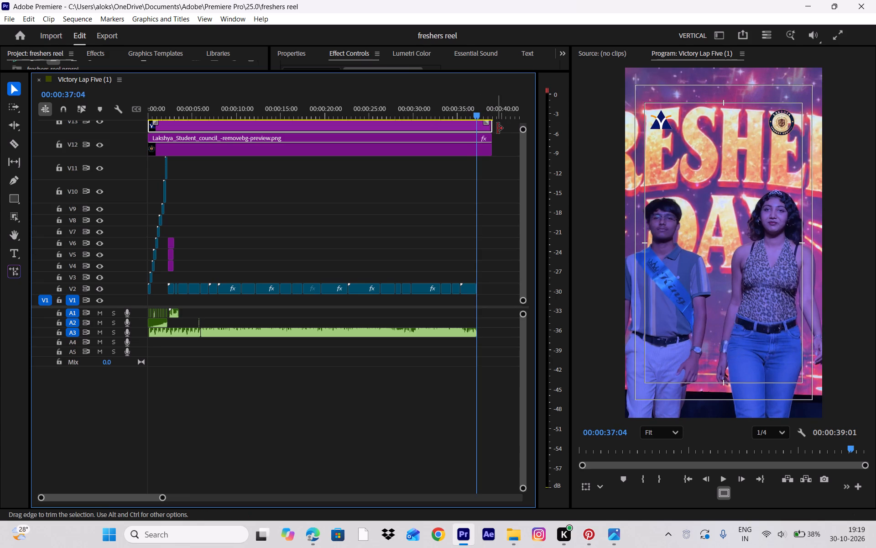
left_click_drag(497, 128, 483, 127)
left_click_drag(493, 141, 480, 140)
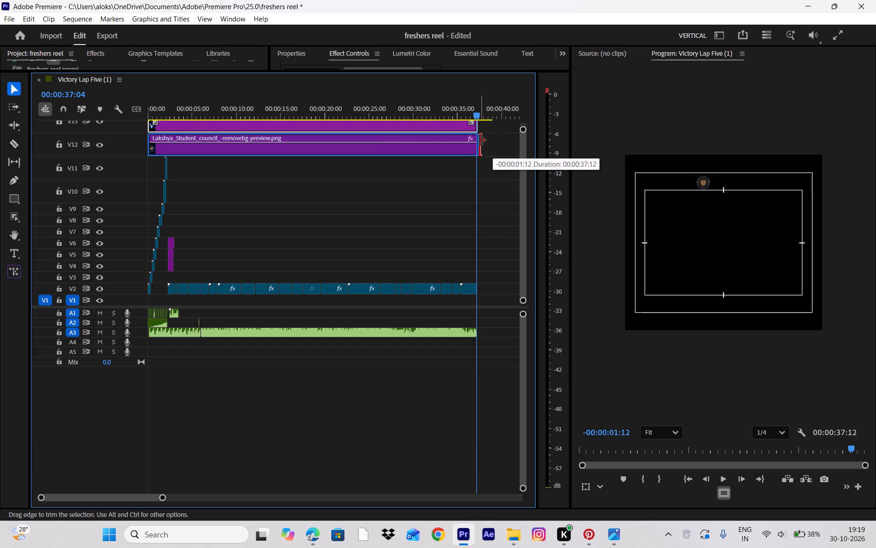
left_click_drag(480, 140, 478, 140)
left_click(490, 151)
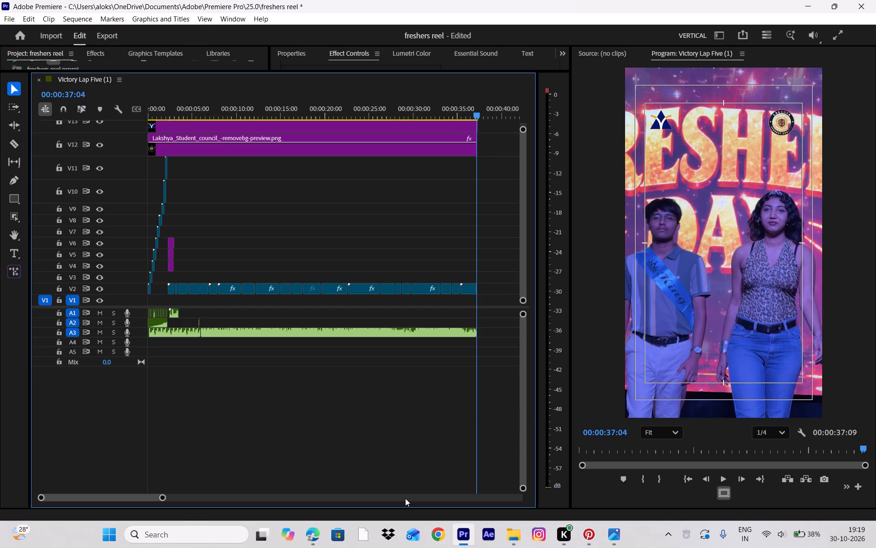
key("ctrl+s")
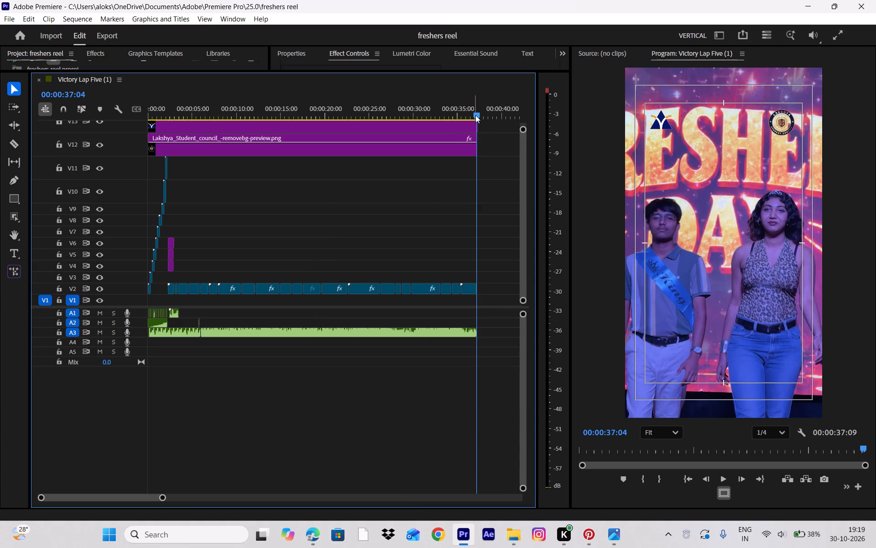
Return the playhead to the start, review the video export settings, and export the entire sequence as the H.264 file Victory Lap Five (1)_1.mp4.
left_click_drag(475, 115, 205, 109)
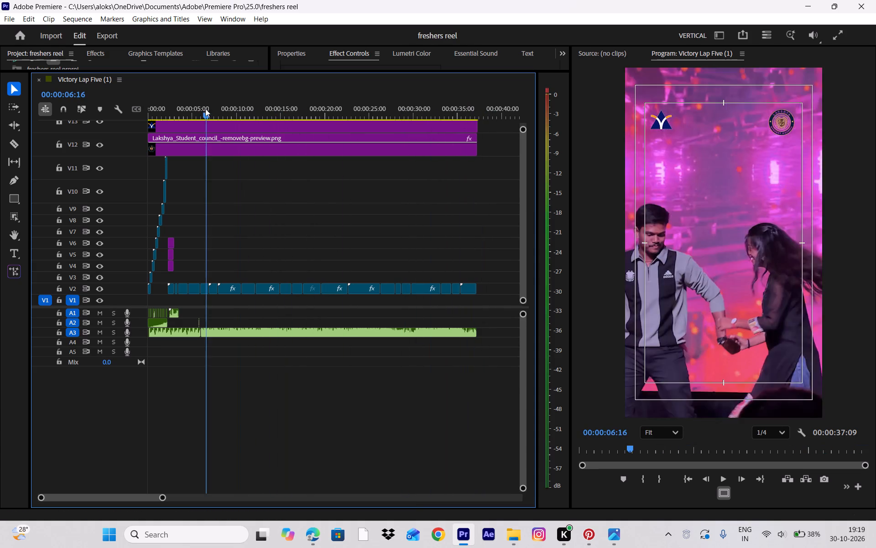
left_click_drag(205, 109, 0, 145)
left_click_drag(153, 72, 165, 192)
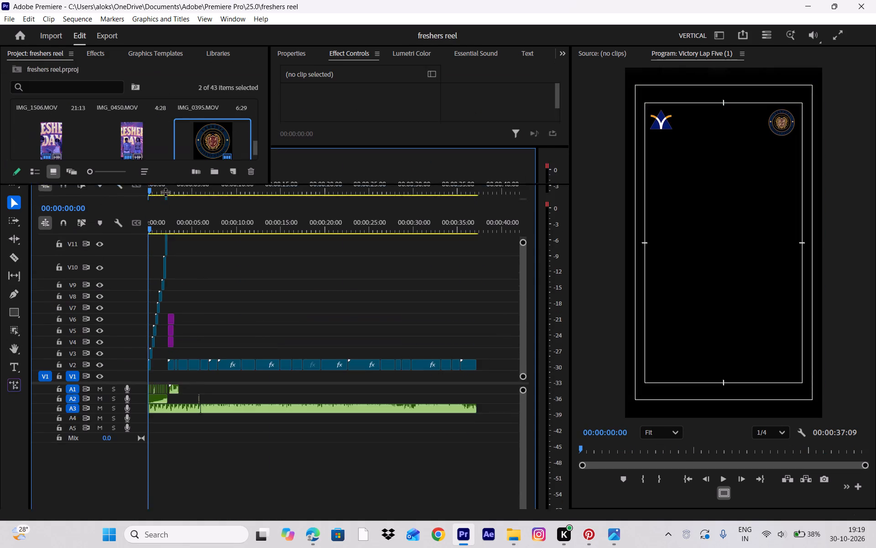
left_click(113, 37)
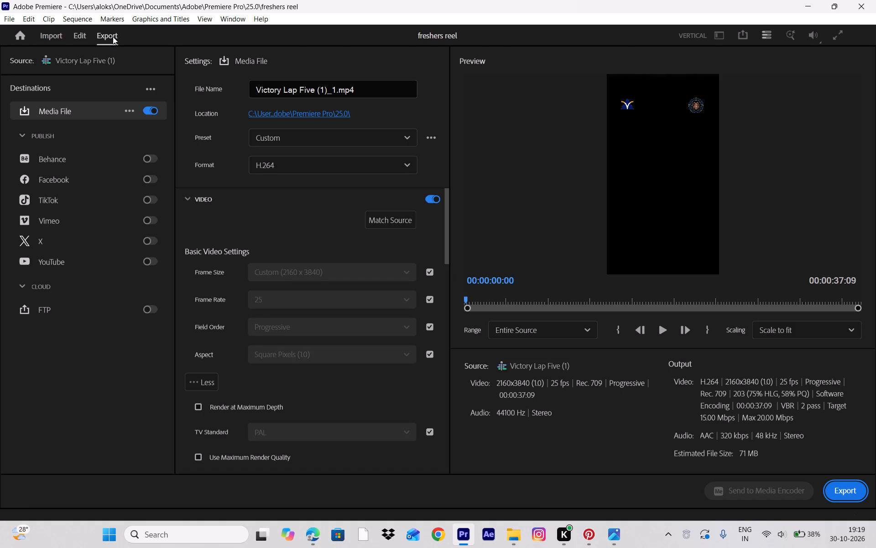
scroll(205, 249, "down", 3)
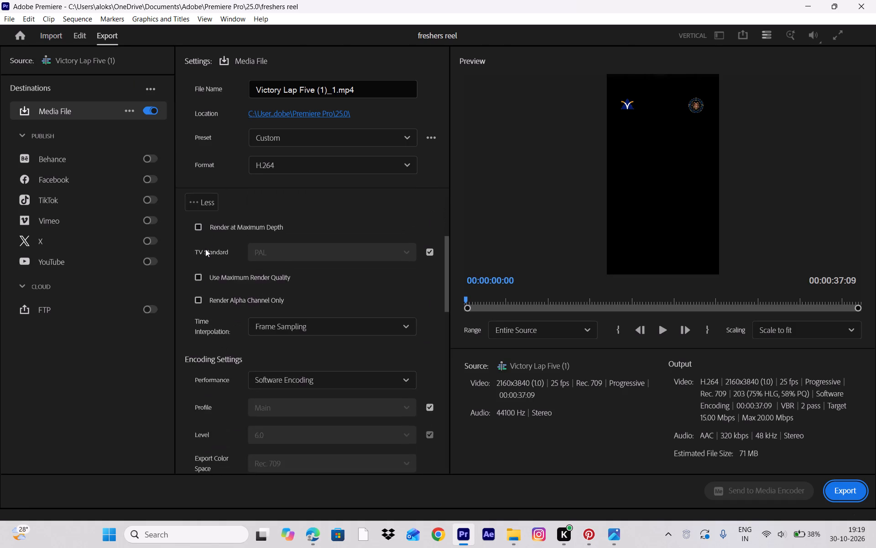
scroll(205, 249, "down", 7)
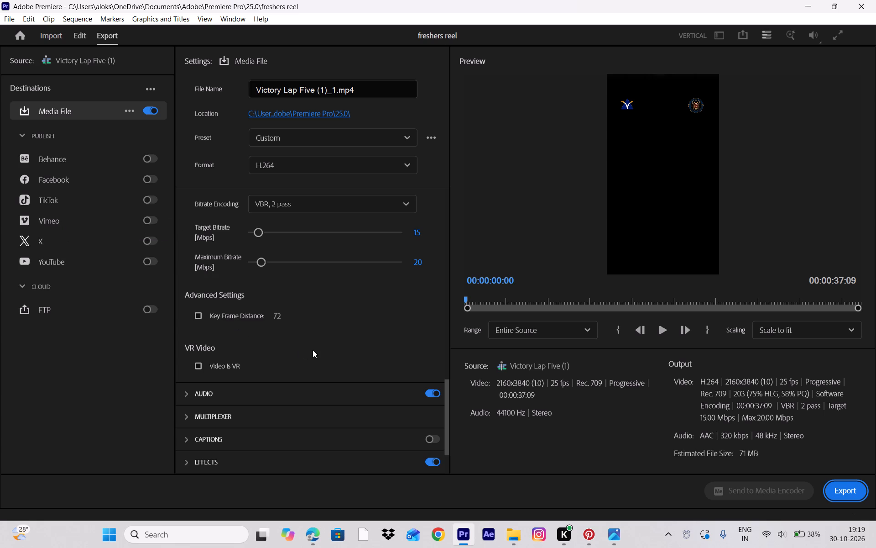
scroll(313, 350, "down", 1)
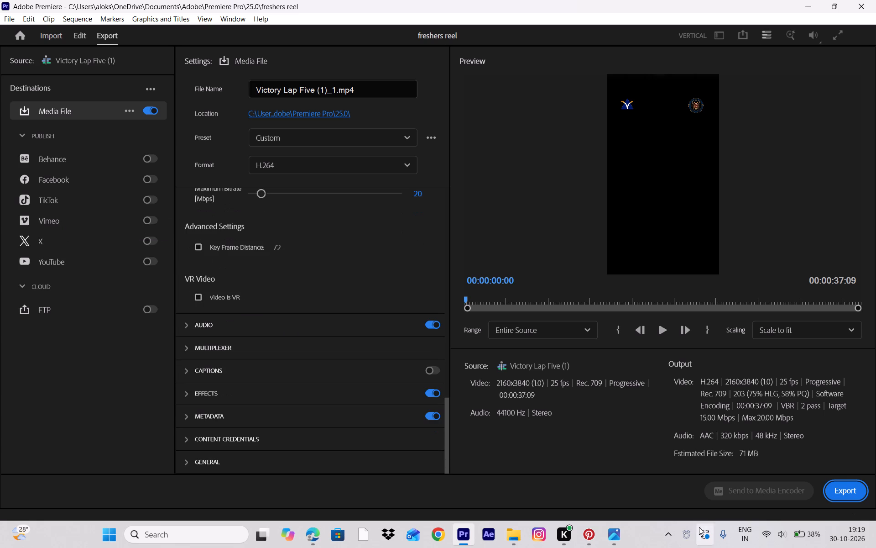
left_click(845, 492)
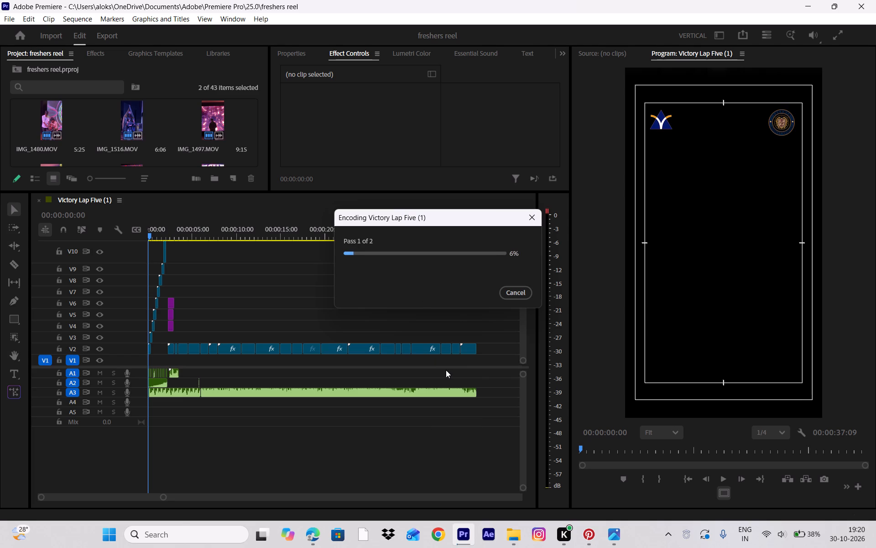
Switch to the Microsoft Edge browser window while the reel is encoding.
left_click(310, 543)
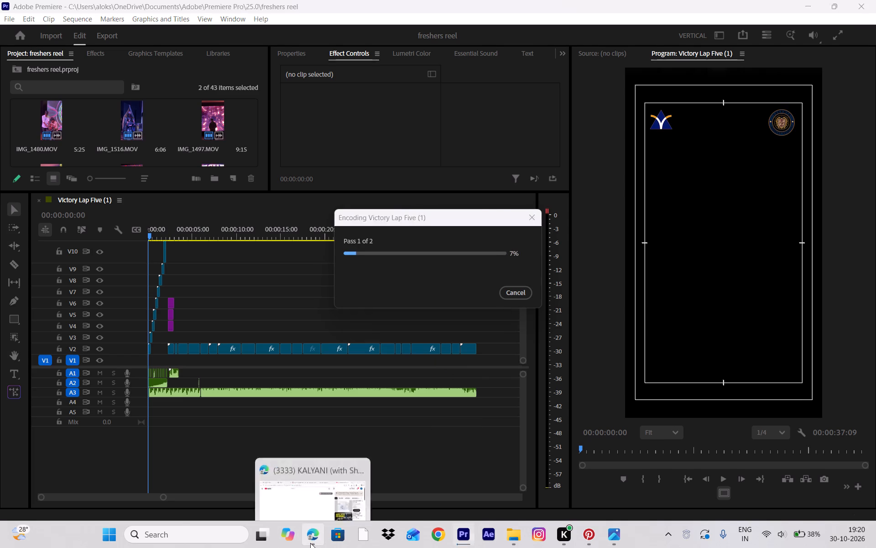
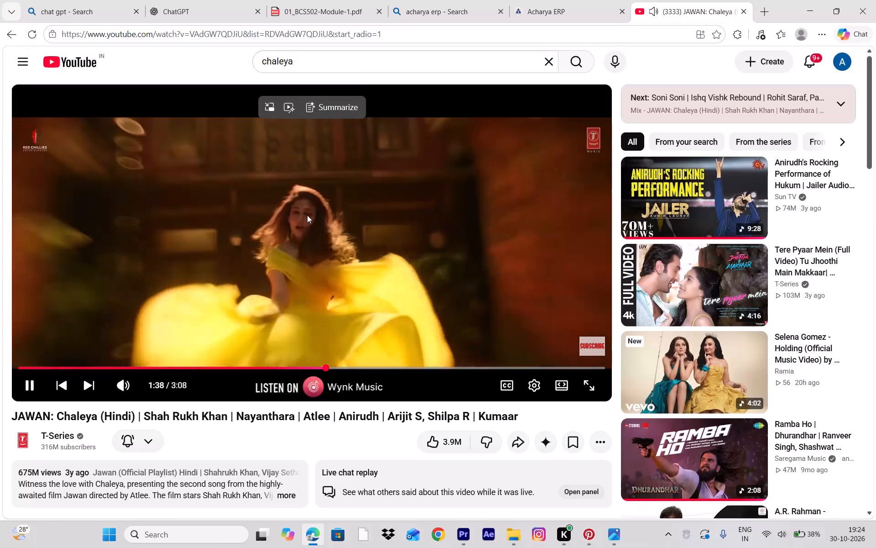
Pause the Chaleya music video playing in the browser.
left_click(307, 215)
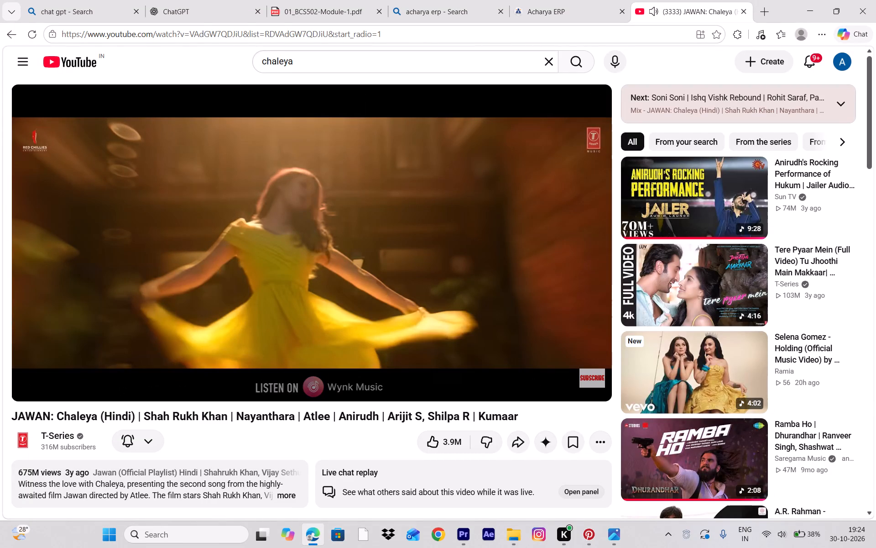
scroll(706, 281, "down", 2)
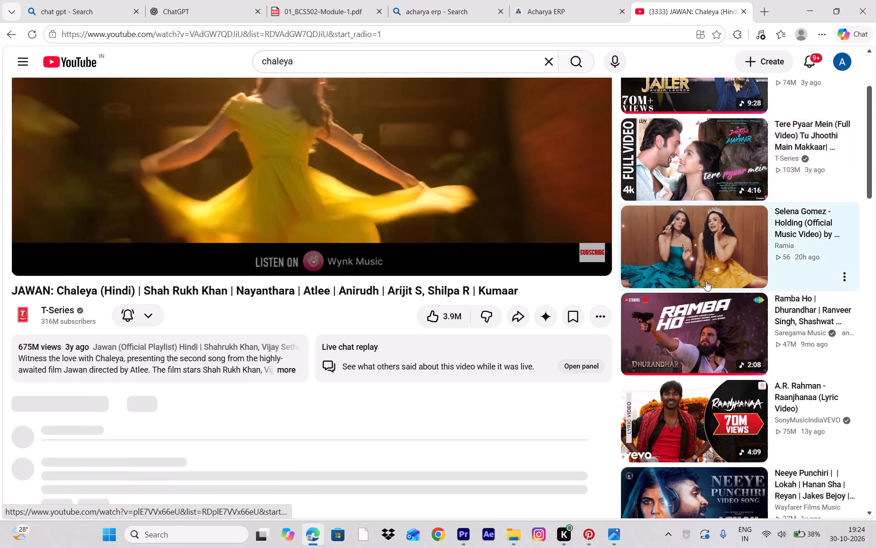
scroll(706, 281, "down", 1)
scroll(706, 281, "up", 4)
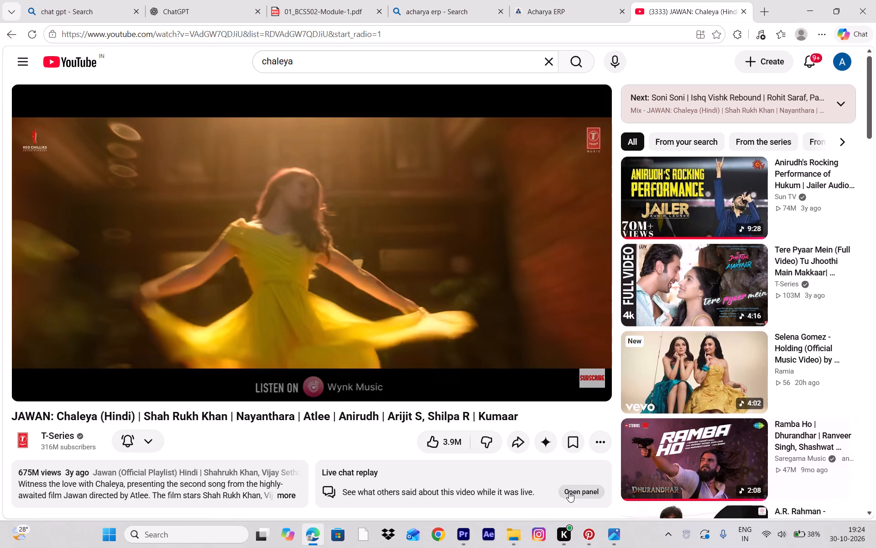
Switch to Premiere to check on the reel's export, and return to the Microsoft Edge window.
left_click(458, 531)
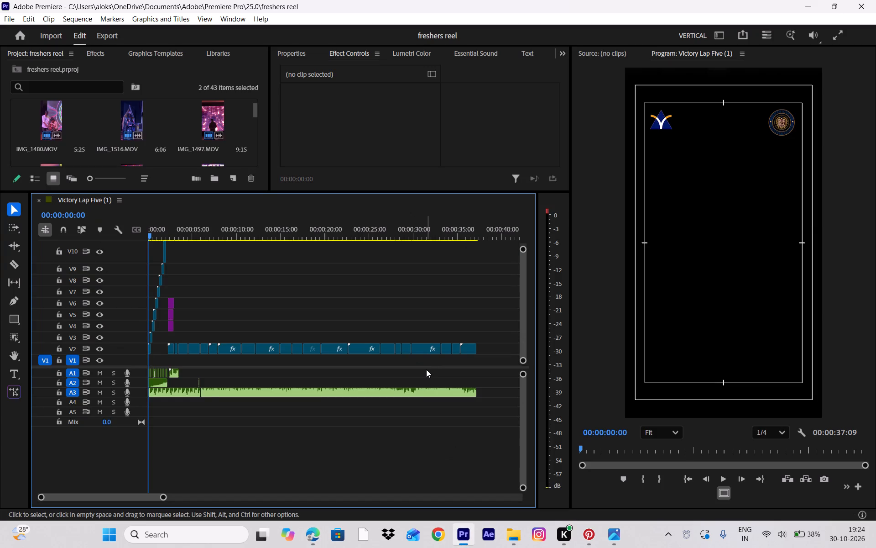
left_click(318, 533)
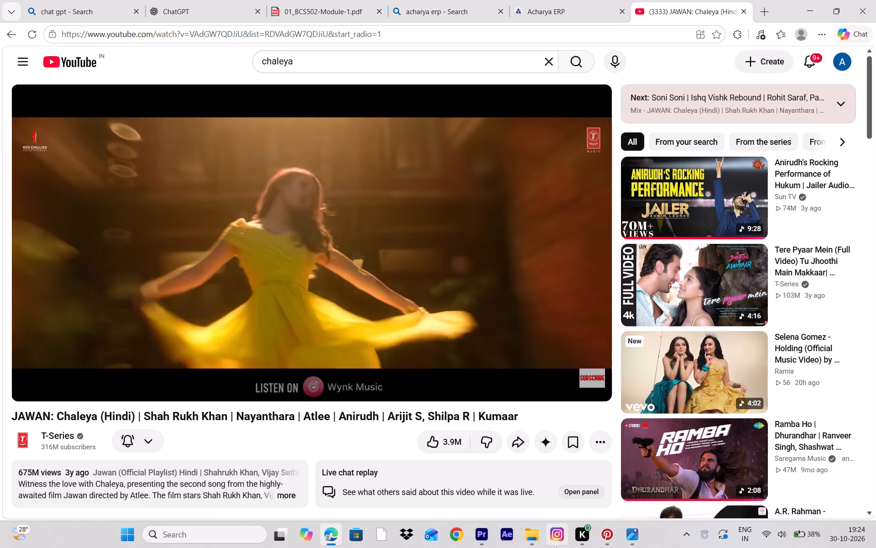
In File Explorer, go to Documents > Adobe > Premiere Pro > 25.0 and locate the exported Victory Lap Five (1)_1 video.
left_click(528, 530)
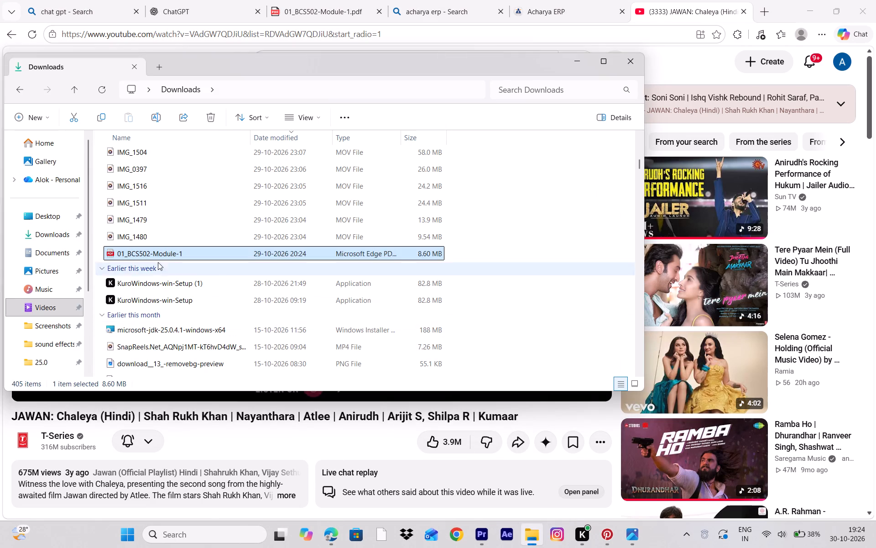
scroll(158, 261, "up", 14)
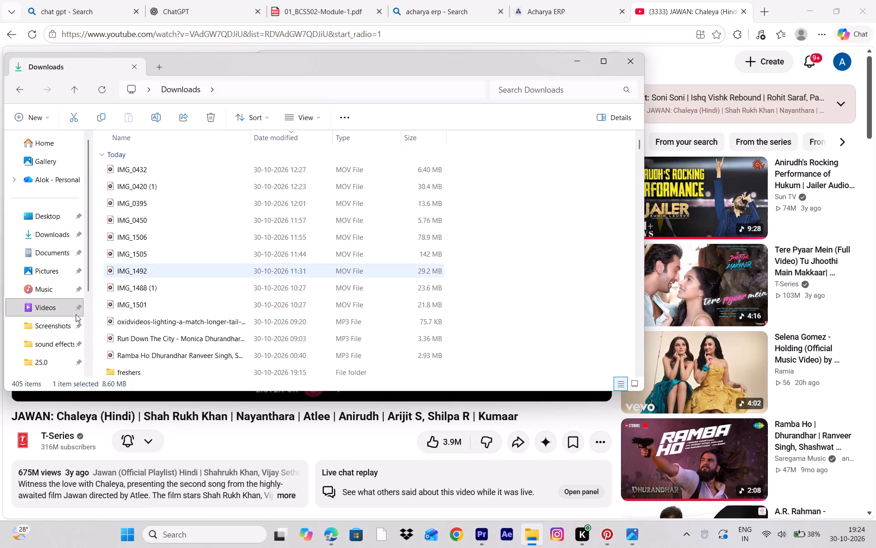
left_click(55, 245)
double_click(179, 159)
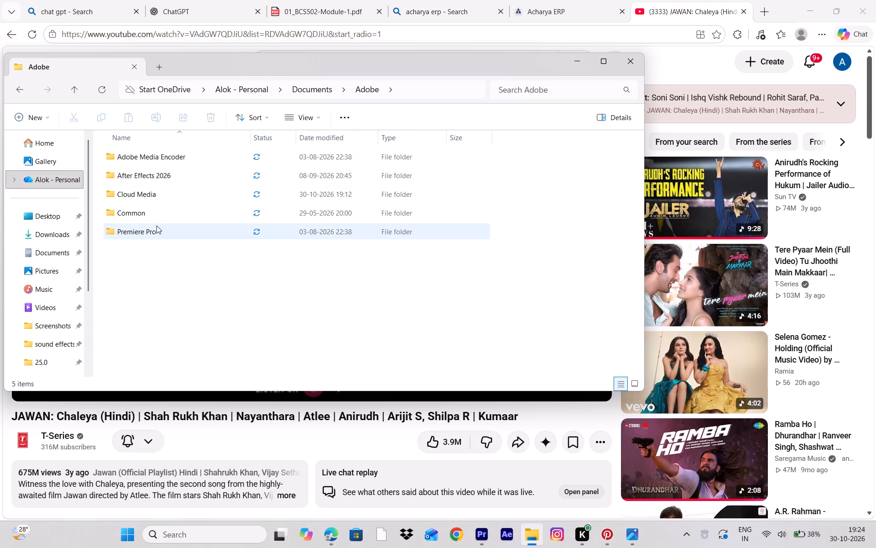
double_click(156, 232)
double_click(160, 178)
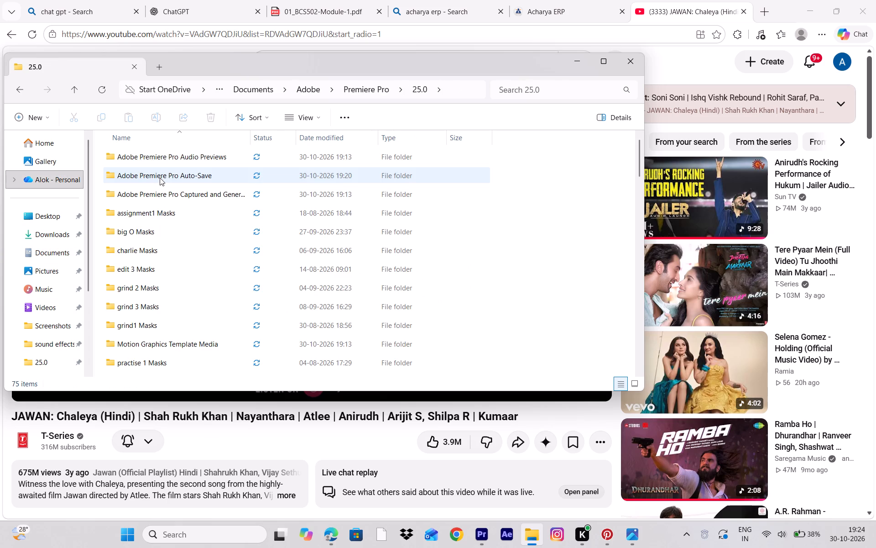
scroll(197, 282, "down", 5)
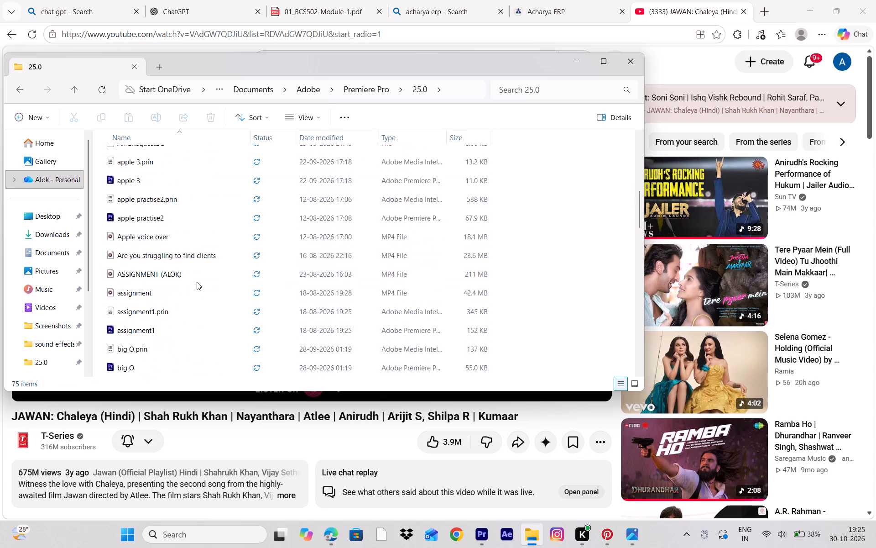
scroll(197, 282, "down", 4)
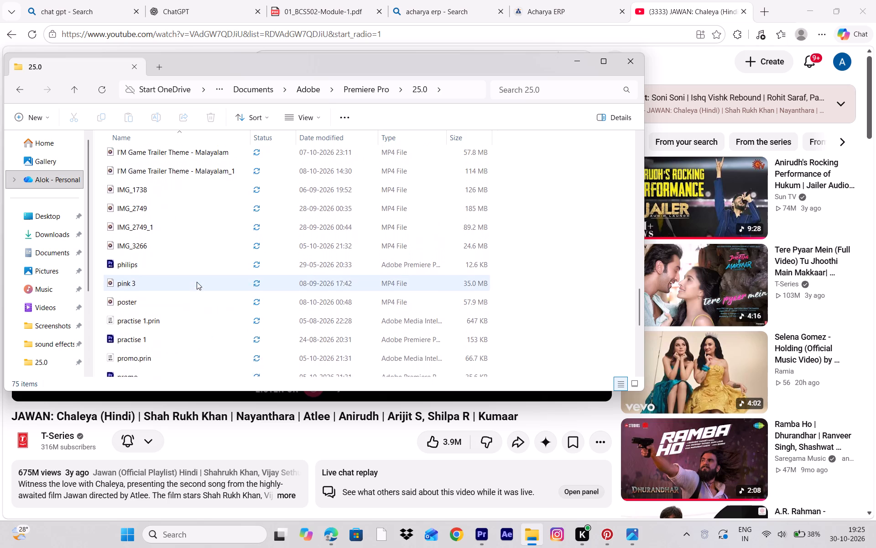
scroll(197, 282, "down", 1)
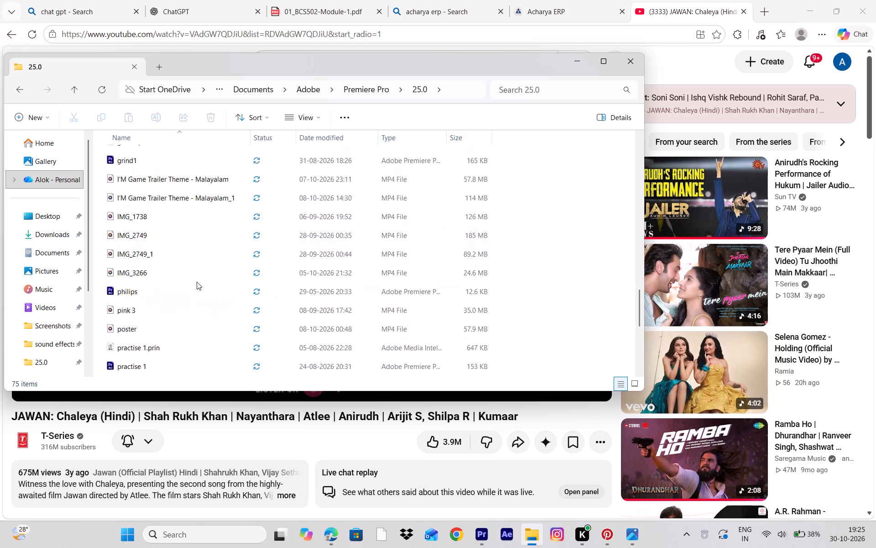
scroll(197, 282, "down", 4)
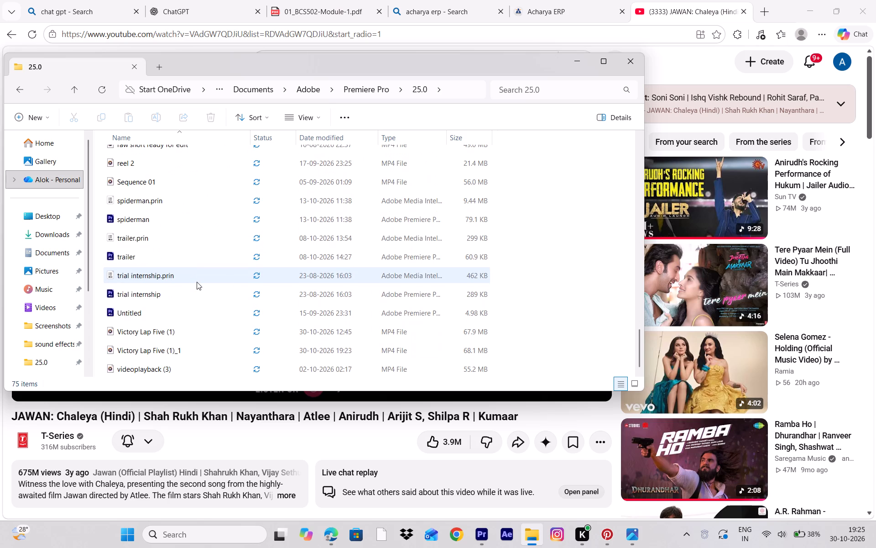
scroll(197, 282, "down", 1)
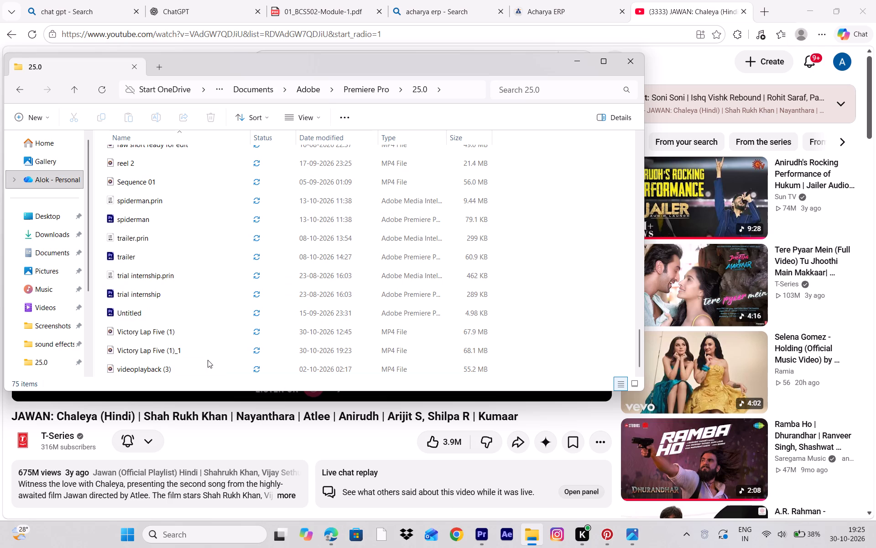
Open the exported Victory Lap Five (1)_1 video in Media Player and close the player again.
right_click(194, 353)
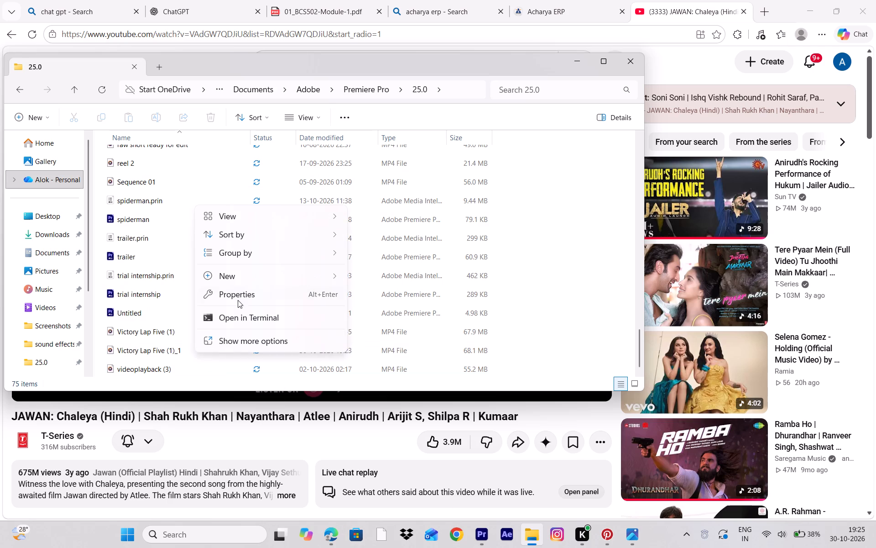
left_click(155, 340)
double_click(157, 348)
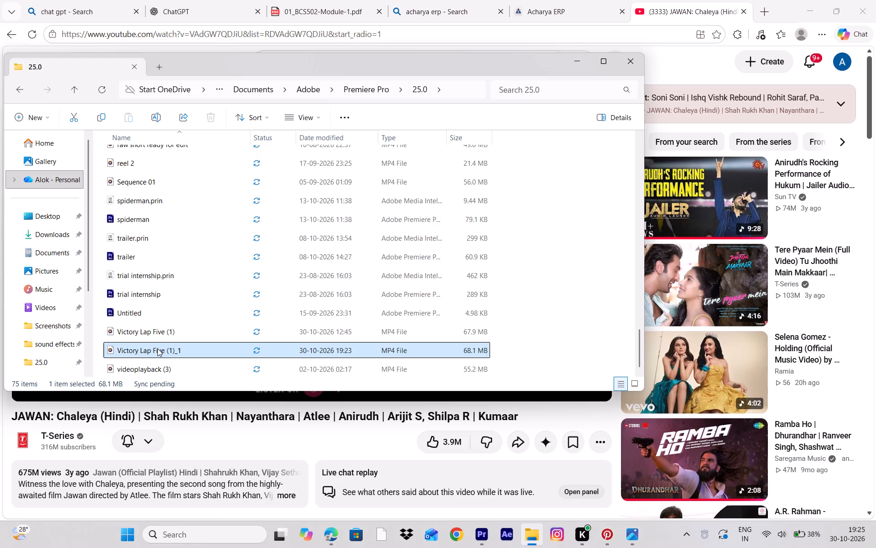
left_click(616, 50)
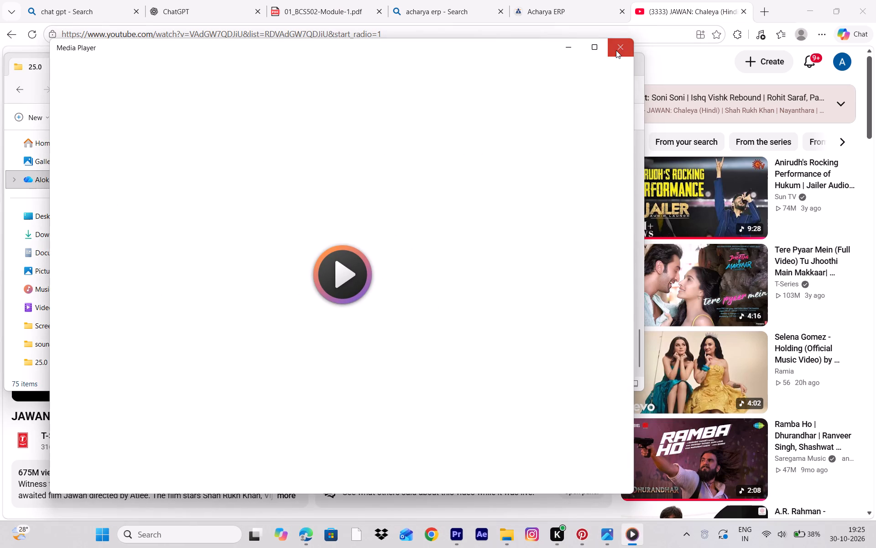
Copy the exported Victory Lap Five (1)_1 video file from the 25.0 folder.
right_click(223, 351)
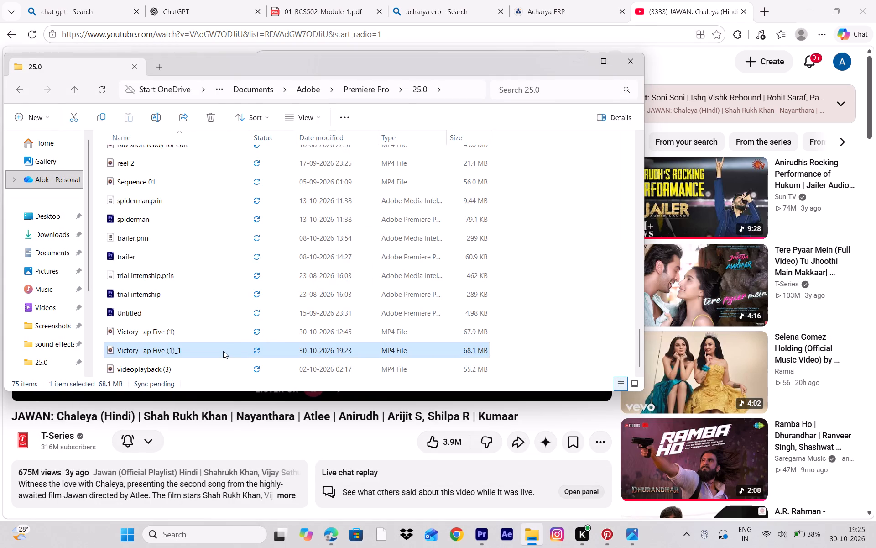
left_click(275, 369)
Switch to Microsoft Edge and open a new tab ready for a web search.
left_click(337, 537)
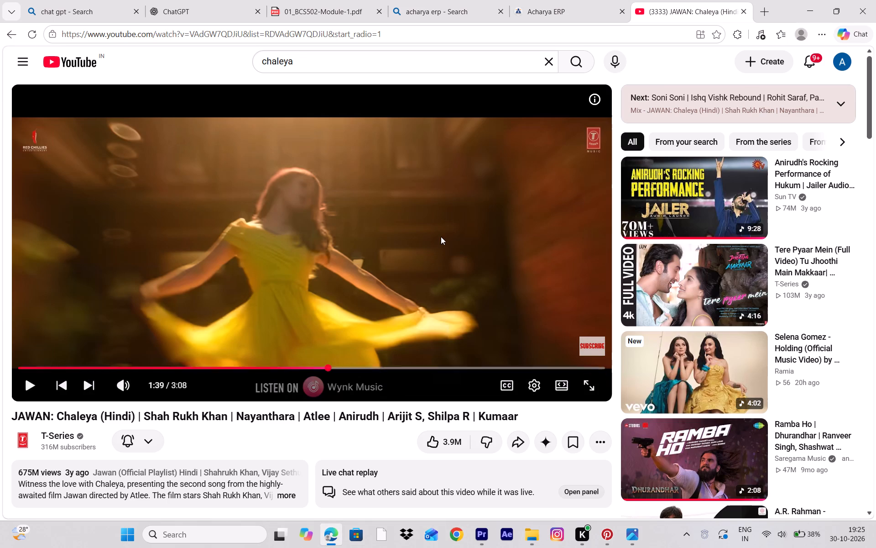
left_click(767, 10)
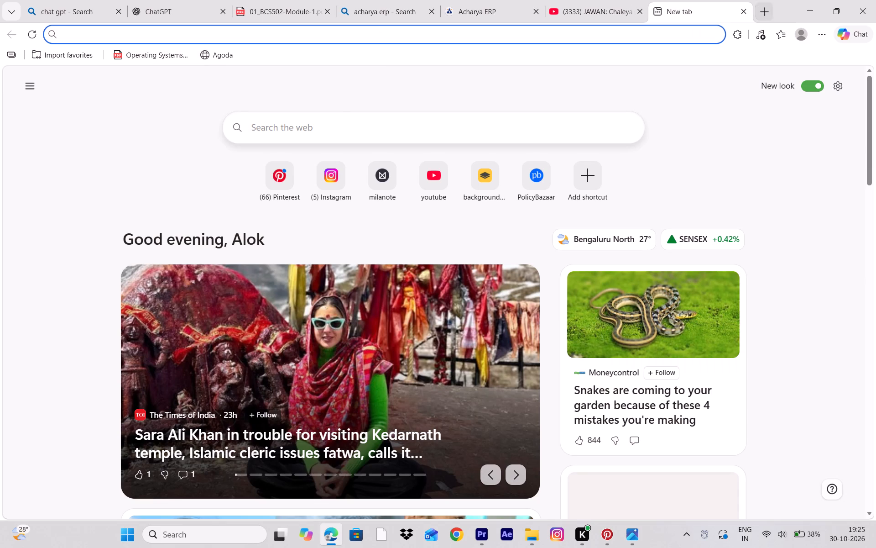
left_click(306, 132)
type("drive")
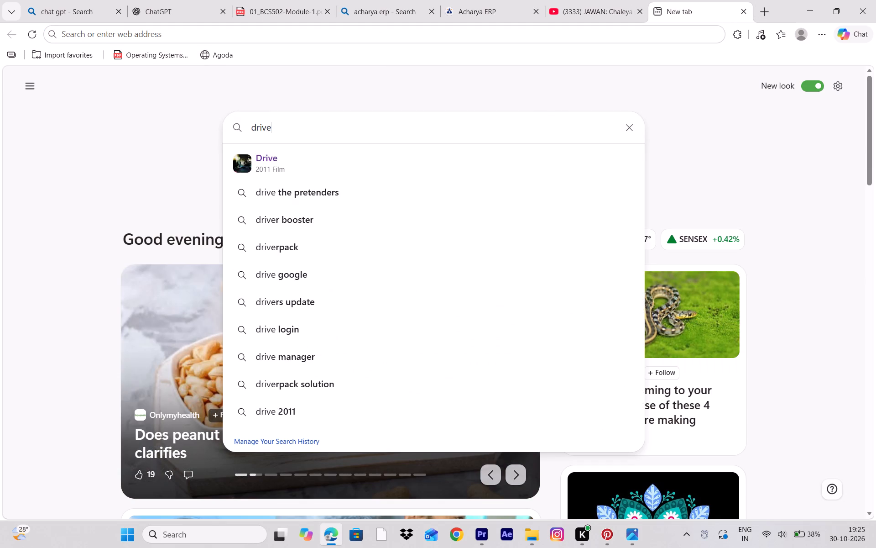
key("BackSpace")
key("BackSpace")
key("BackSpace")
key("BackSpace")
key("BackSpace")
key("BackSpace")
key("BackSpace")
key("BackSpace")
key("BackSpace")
Search the web for google drive and open the Google Drive site from the results.
type("google")
key("space")
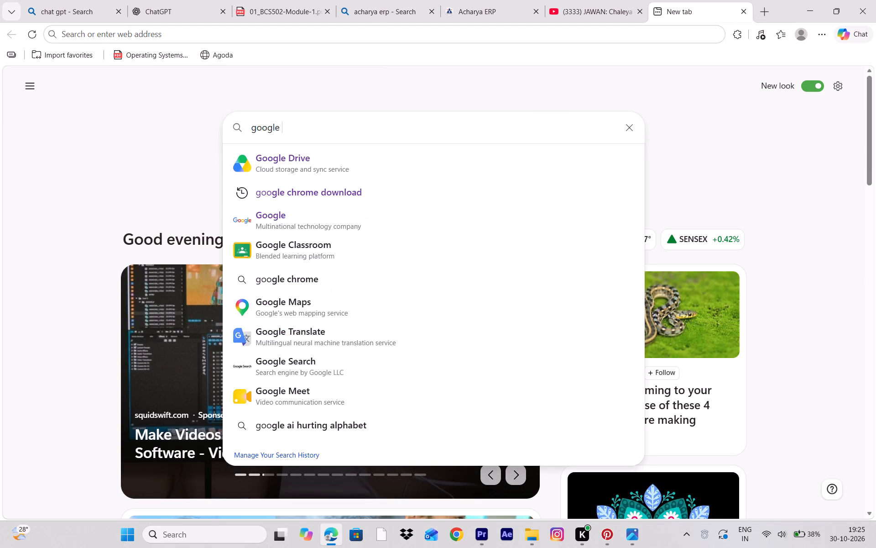
type("drive")
key("Return")
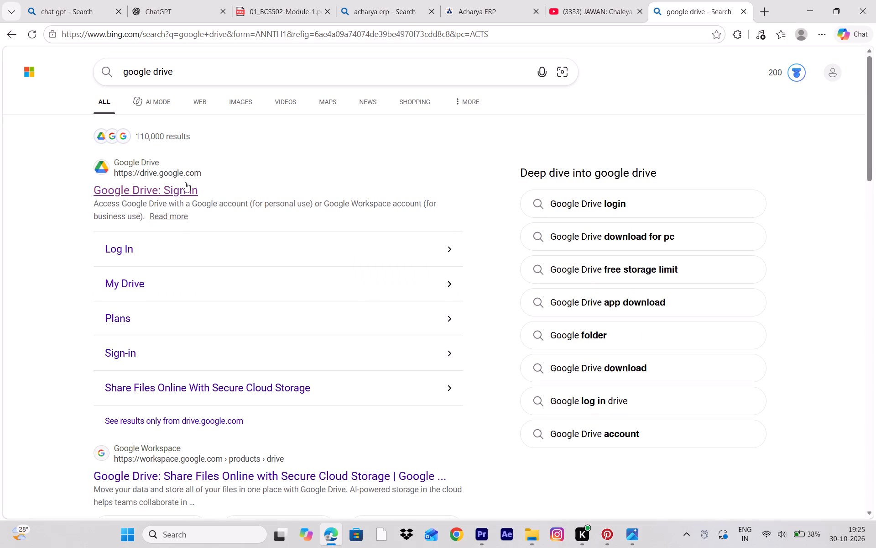
left_click(183, 184)
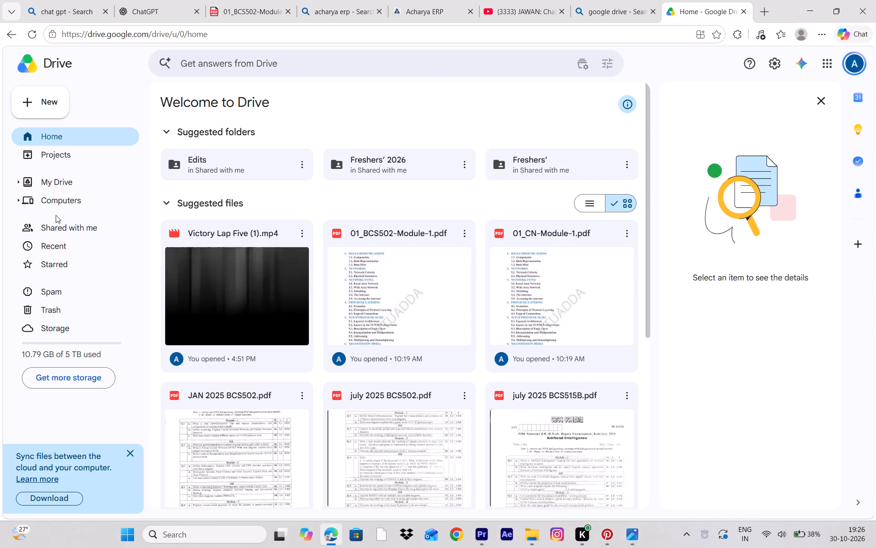
Open My Drive and go to the end of its file list.
left_click(68, 173)
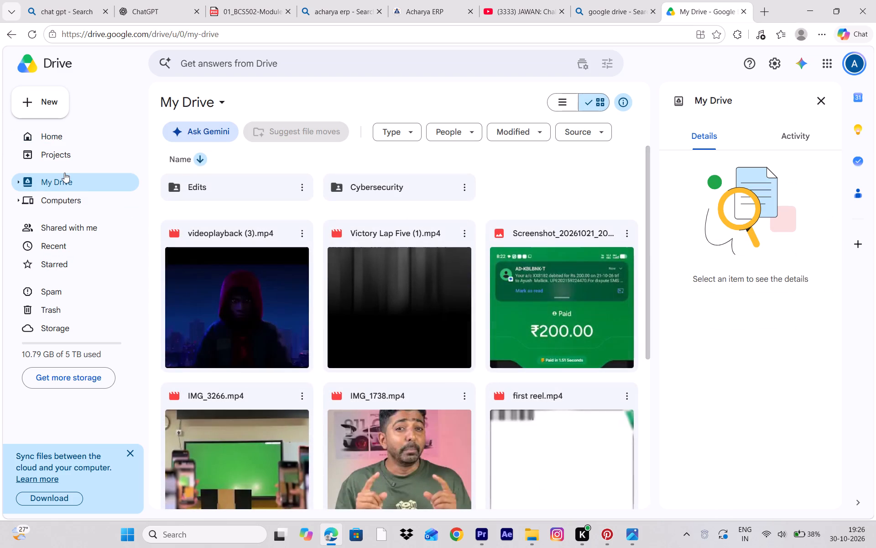
scroll(337, 346, "down", 4)
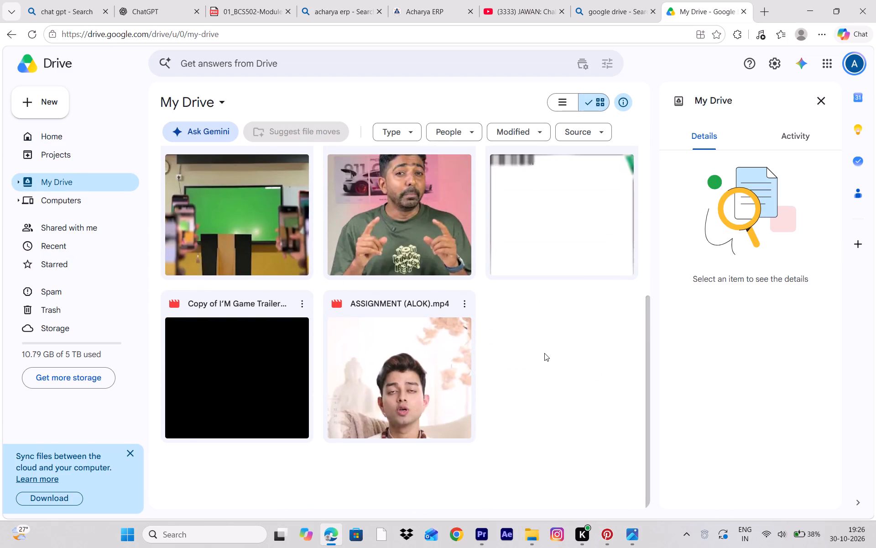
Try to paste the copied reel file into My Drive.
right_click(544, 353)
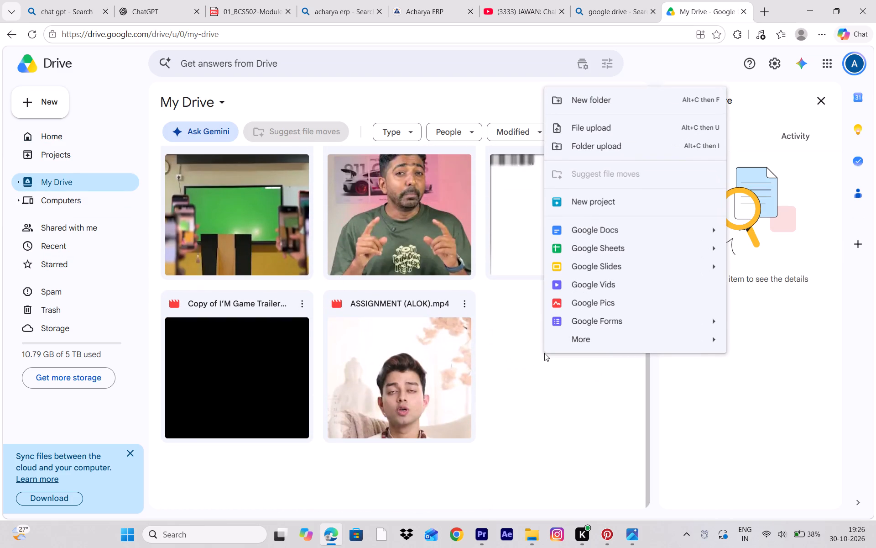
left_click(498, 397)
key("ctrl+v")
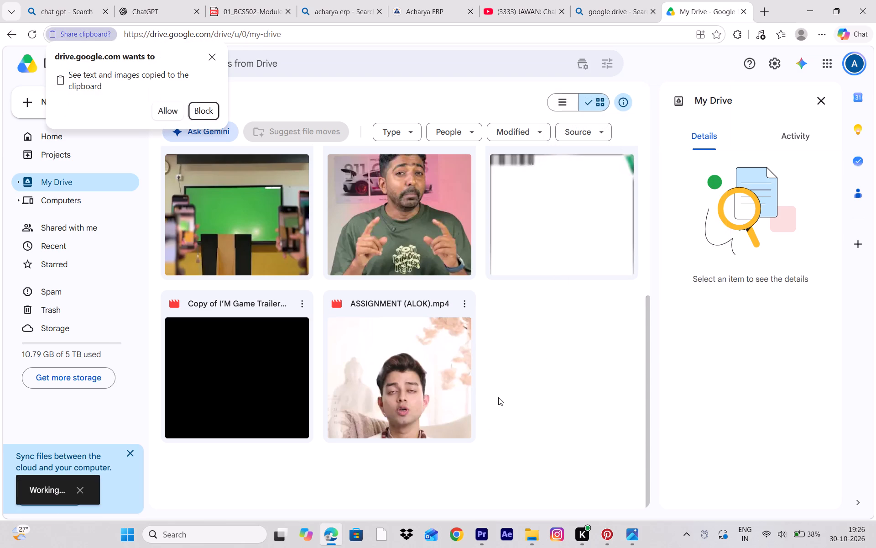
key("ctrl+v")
Start a file upload to My Drive and browse to the Documents > Adobe > Premiere Pro > 25.0 folder.
right_click(542, 349)
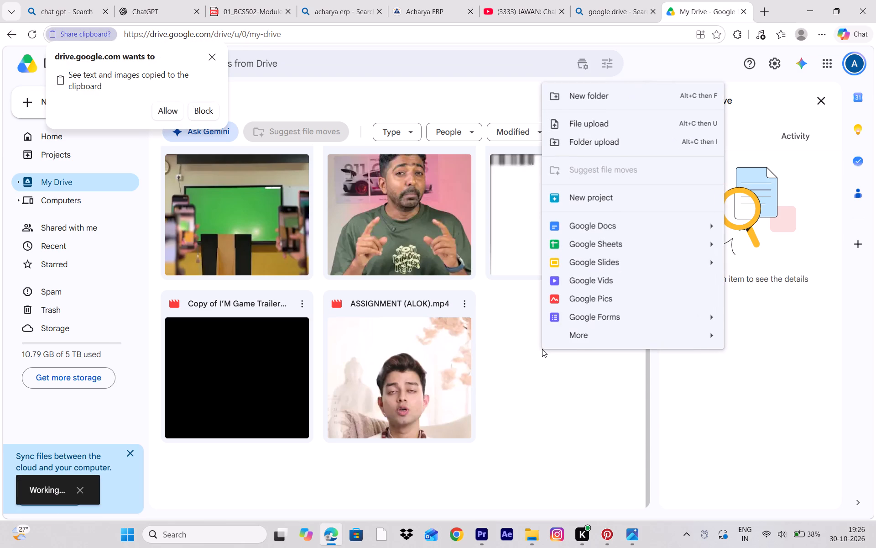
left_click(615, 126)
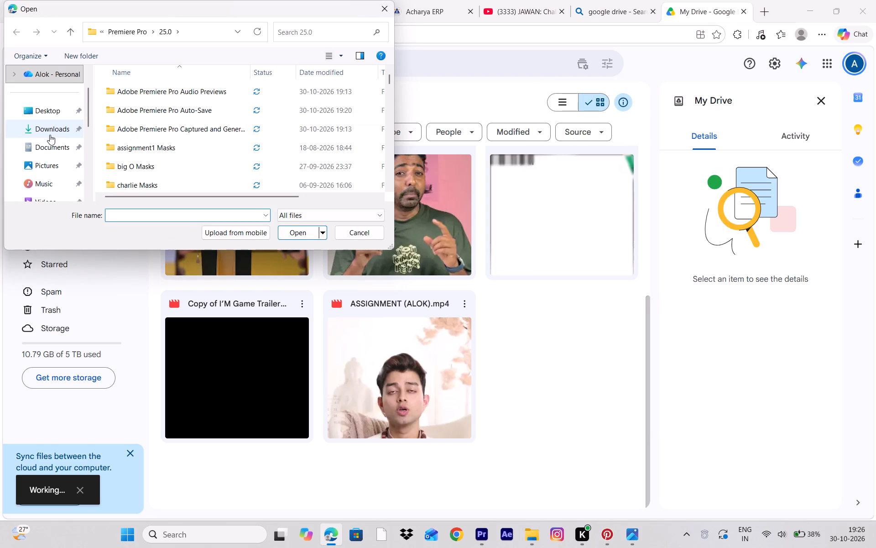
left_click(52, 140)
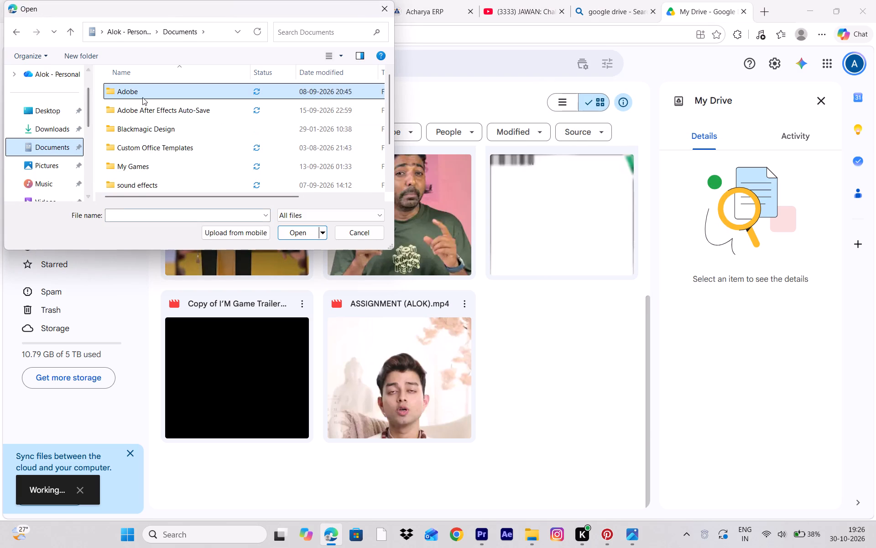
double_click(142, 97)
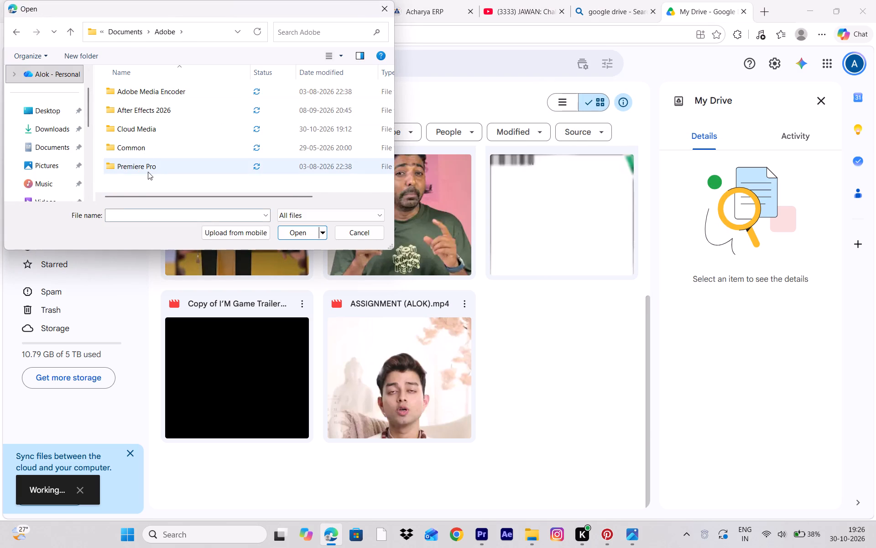
double_click(148, 172)
double_click(164, 114)
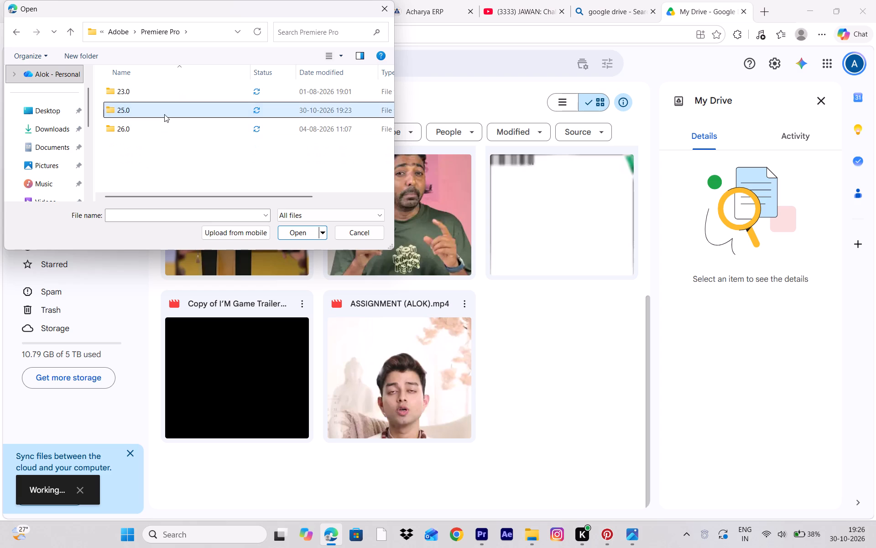
Choose the exported video Victory Lap Five (1)_1 from the 25.0 folder and submit it for upload.
scroll(164, 114, "up", 1)
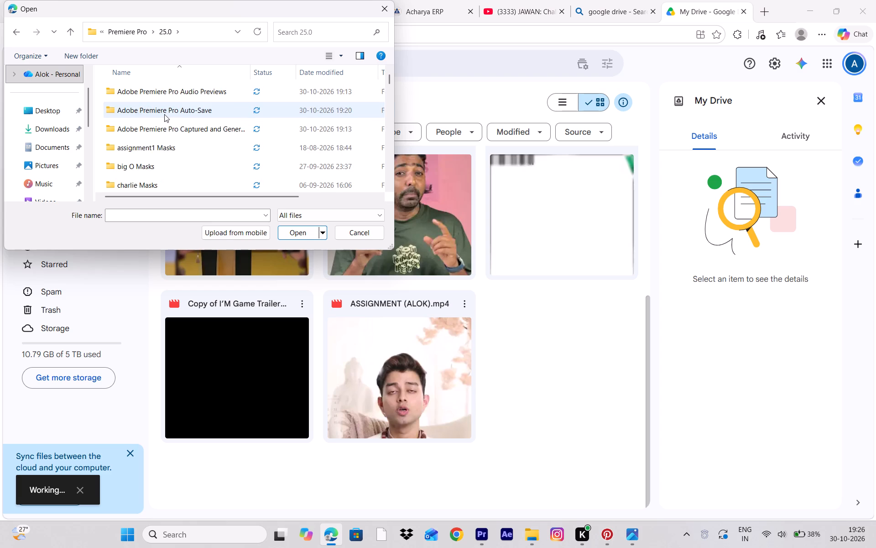
scroll(164, 114, "down", 3)
left_click(164, 114)
scroll(164, 114, "down", 2)
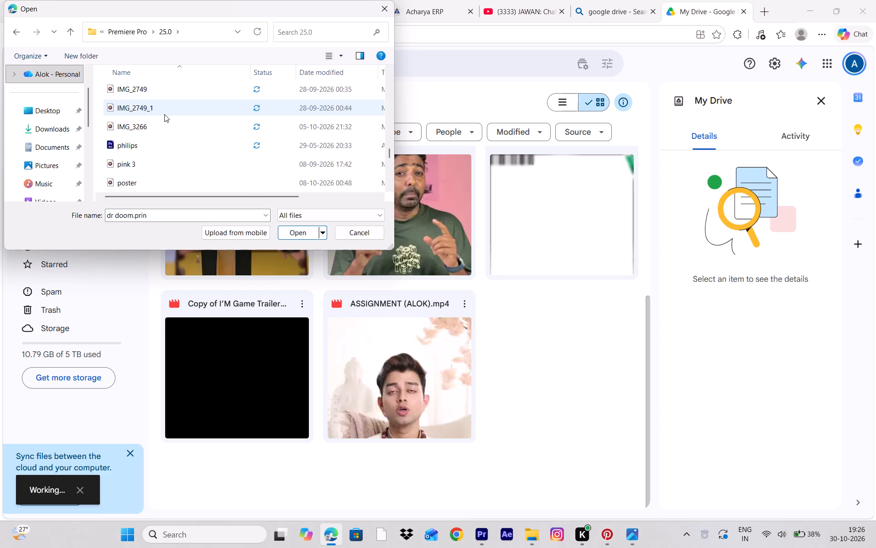
scroll(164, 114, "down", 4)
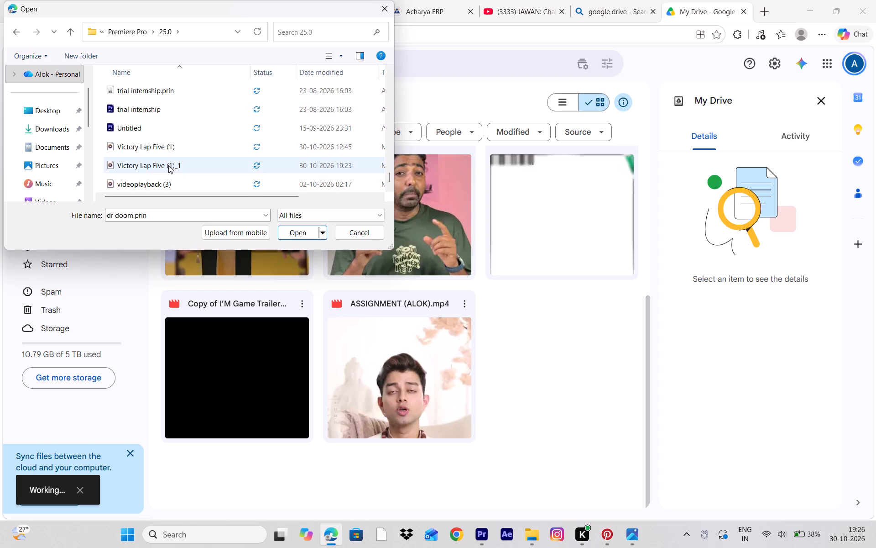
left_click(168, 165)
left_click(293, 230)
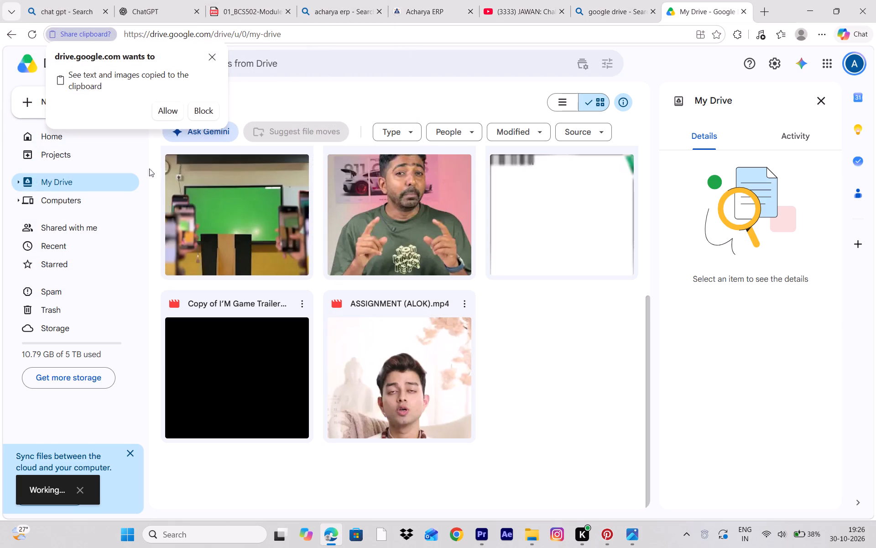
Allow drive.google.com to see text and images copied to the clipboard.
left_click(169, 111)
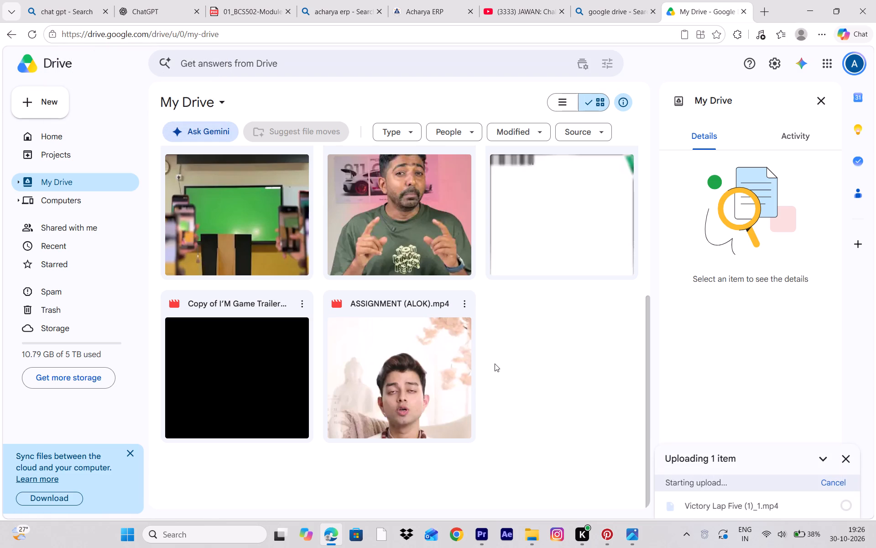
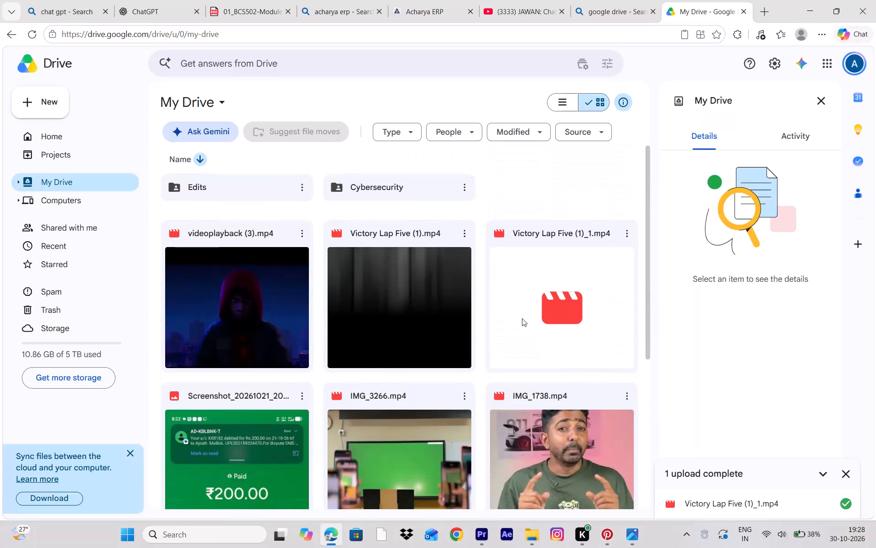
Move the older upload Victory Lap Five (1).mp4 from My Drive to the trash.
left_click(464, 235)
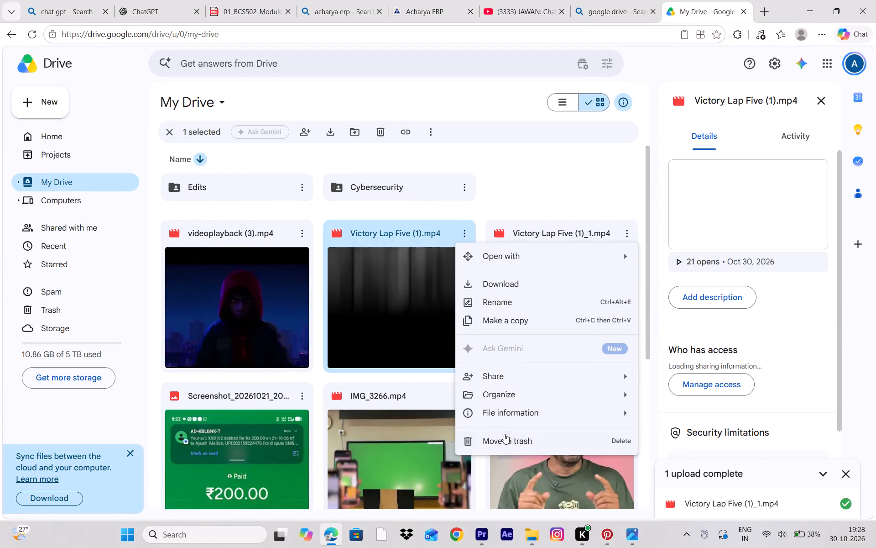
left_click(505, 439)
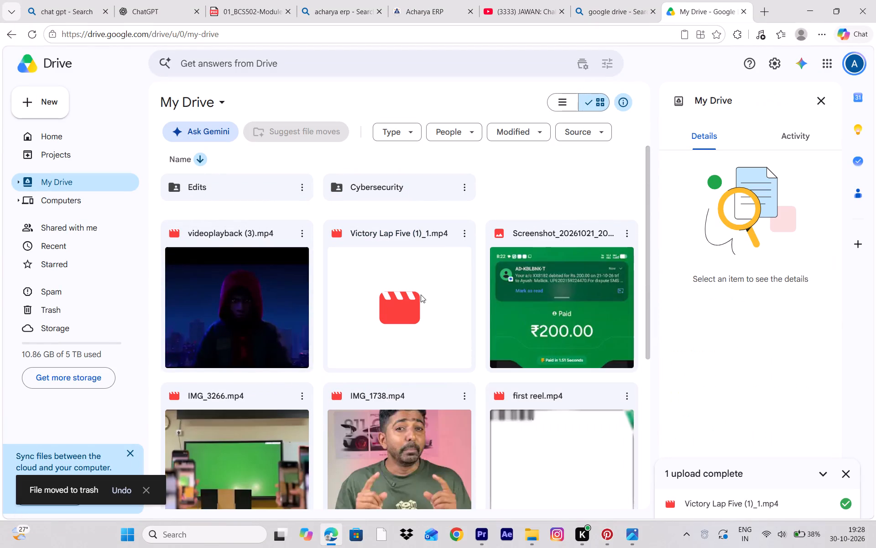
Open Victory Lap Five (1)_1.mp4 in My Drive and check its playback, skipping ahead to the ending.
left_click(421, 295)
double_click(421, 295)
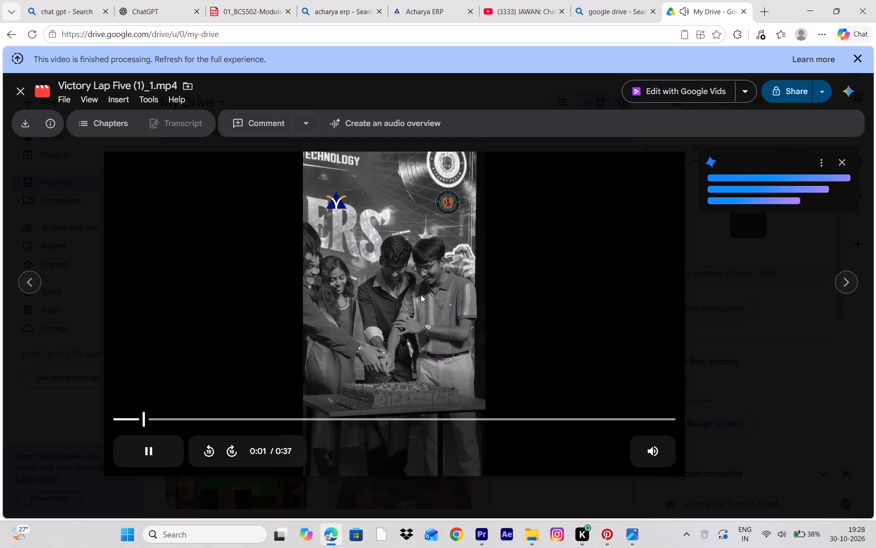
left_click(591, 418)
left_click(637, 415)
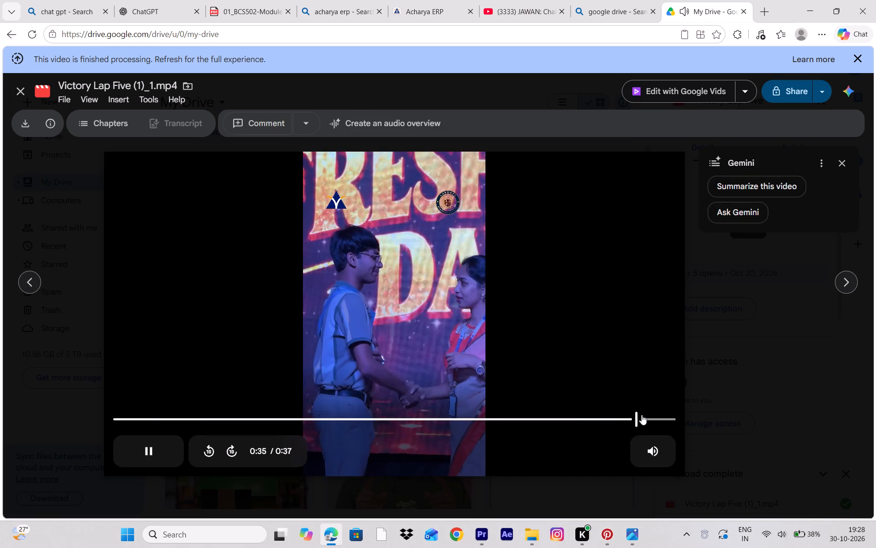
left_click(659, 415)
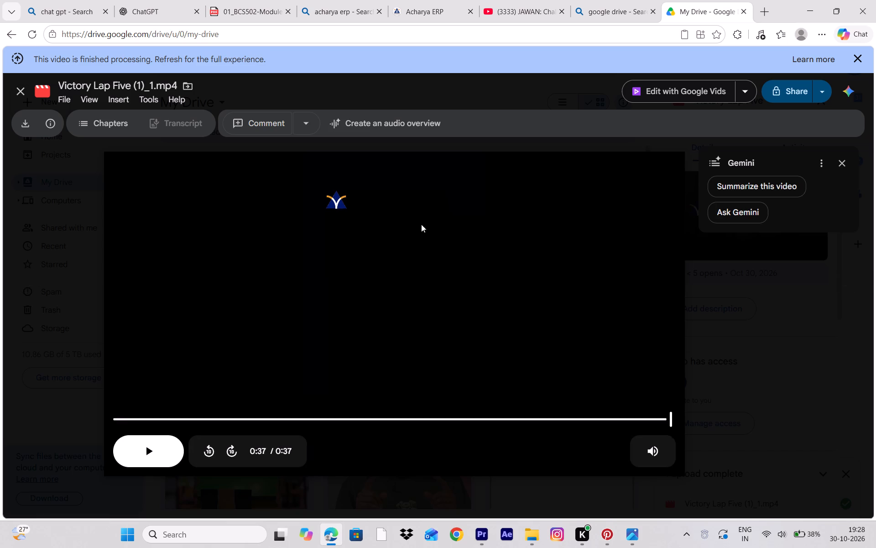
Switch to Premiere Pro and inspect the last frames of the Victory Lap Five (1) sequence, including the logo tracks.
left_click(486, 537)
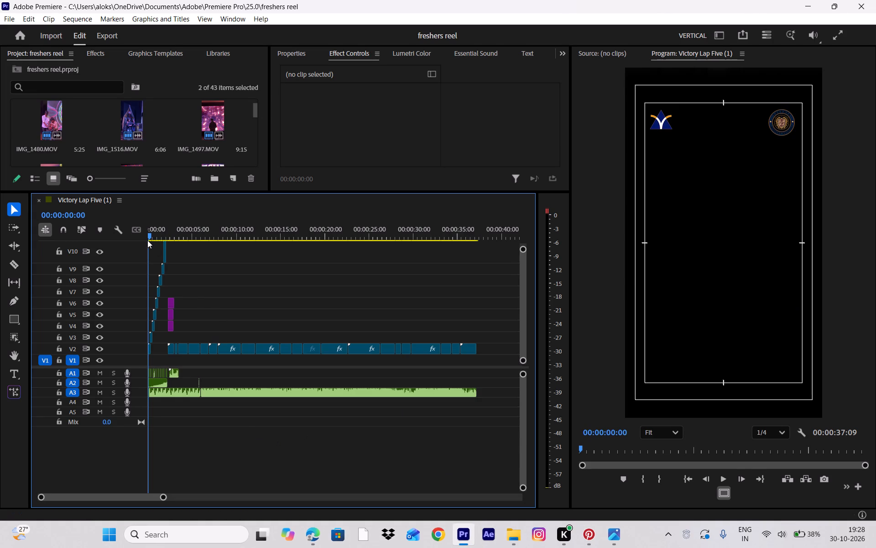
left_click_drag(147, 237, 472, 237)
left_click_drag(211, 227, 478, 211)
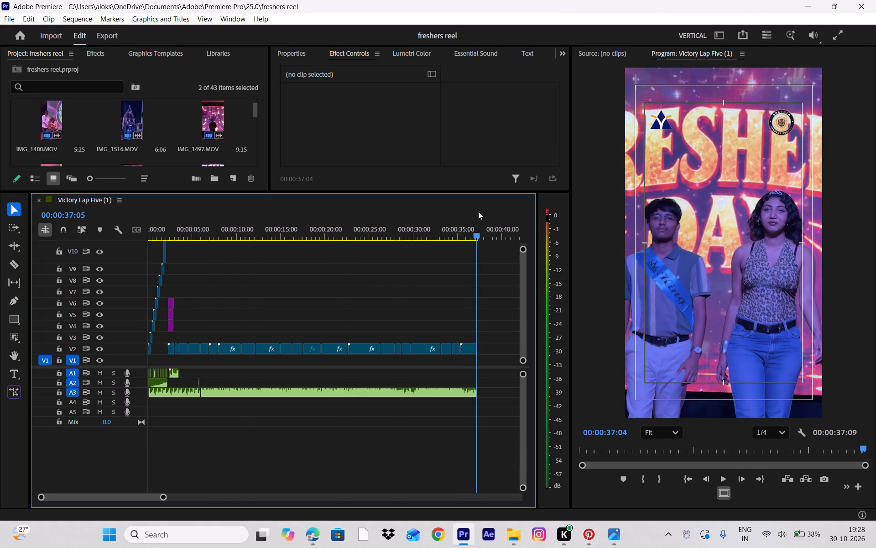
left_click_drag(478, 211, 478, 211)
left_click_drag(478, 211, 480, 211)
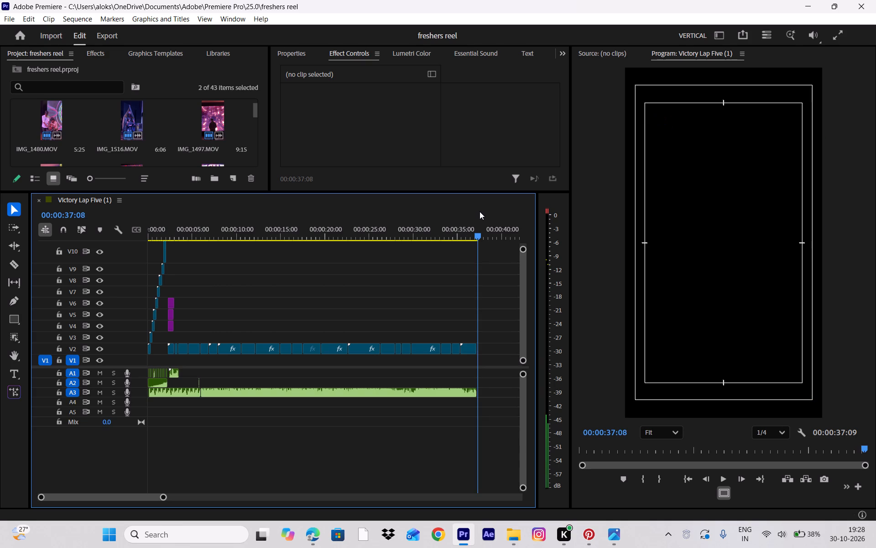
left_click_drag(480, 211, 479, 211)
left_click_drag(161, 497, 224, 488)
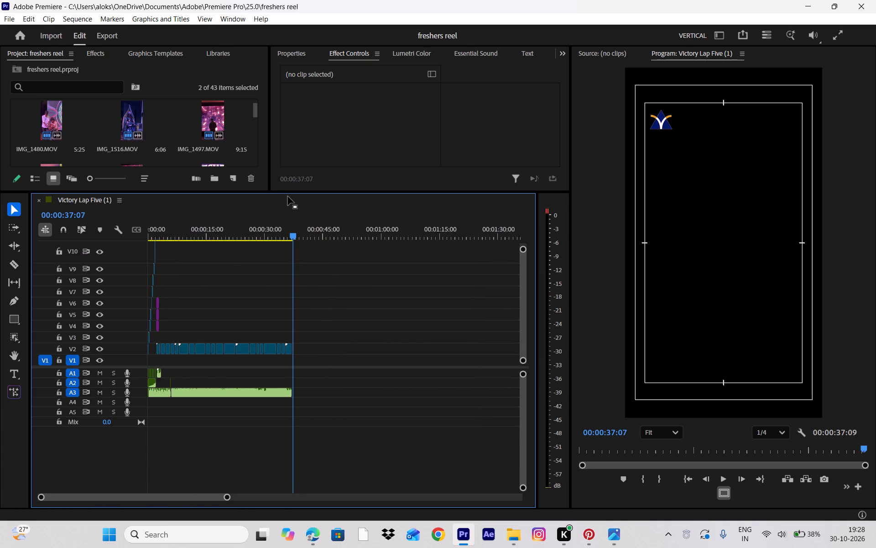
left_click_drag(286, 193, 286, 48)
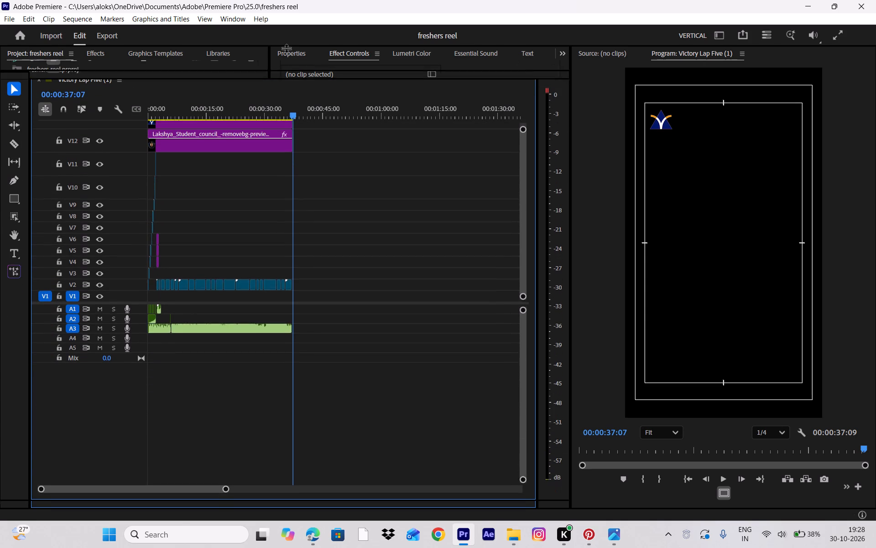
left_click_drag(286, 48, 277, 15)
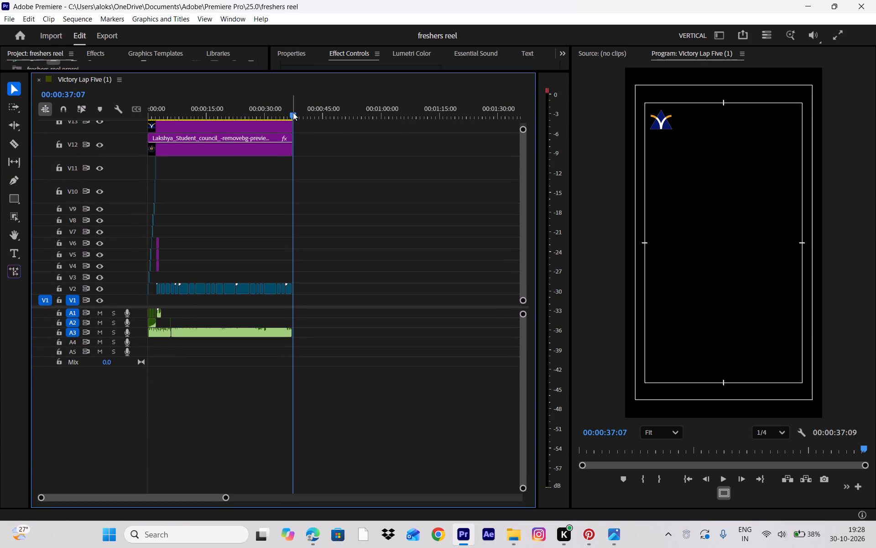
left_click(293, 112)
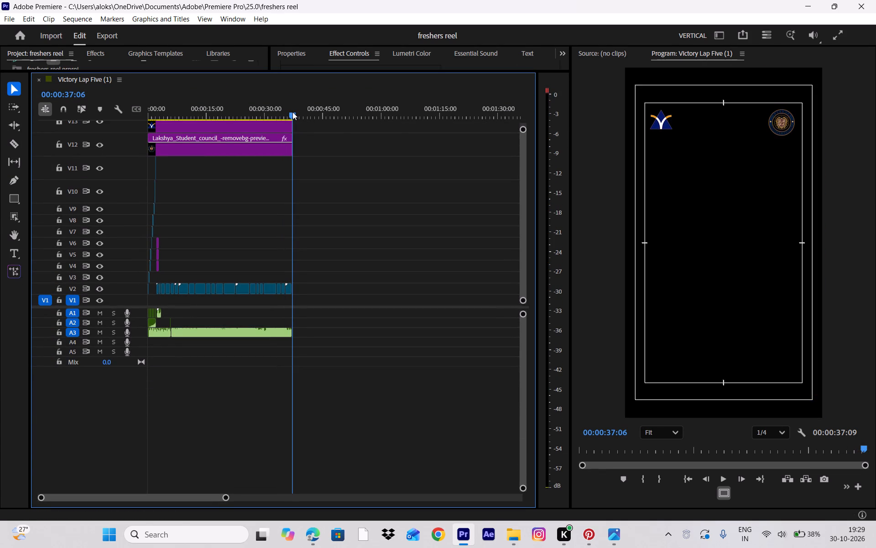
left_click(294, 142)
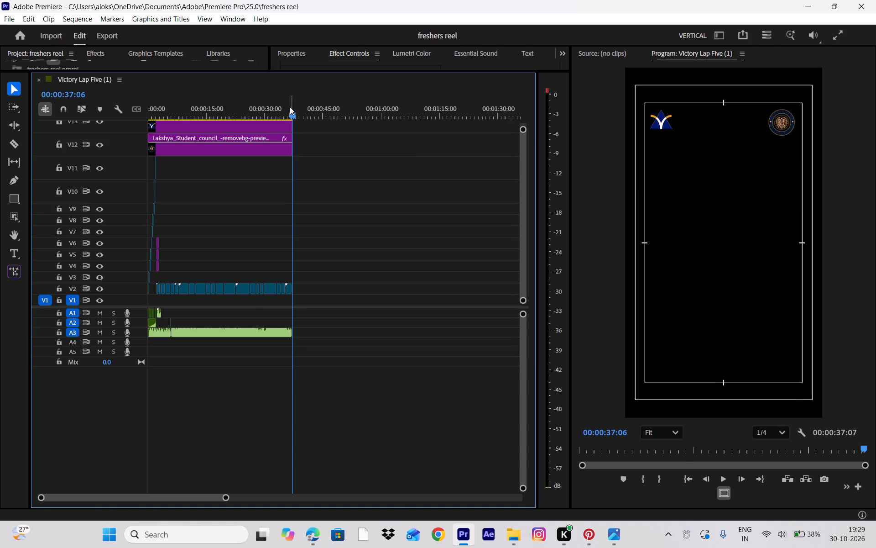
Play back the reel's final seconds from about 00:00:31:17 to check how the logos end.
left_click_drag(290, 107, 272, 113)
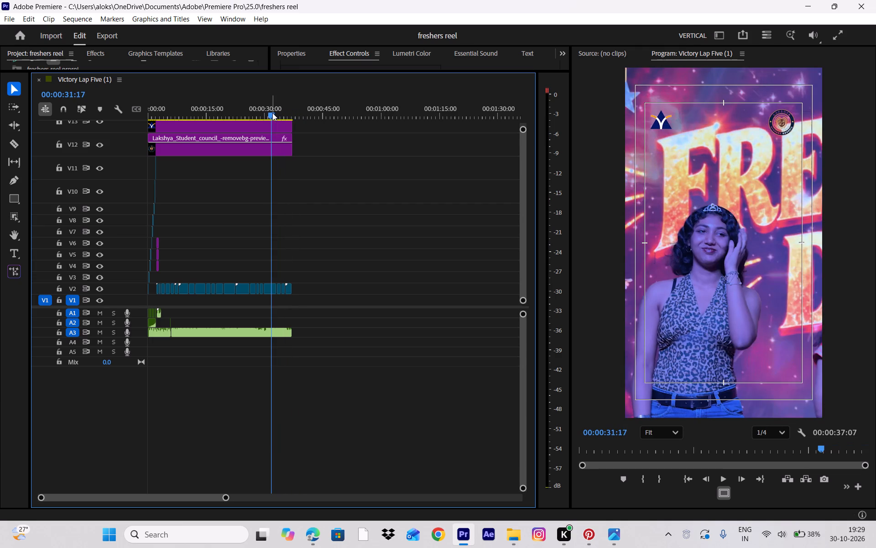
key("space")
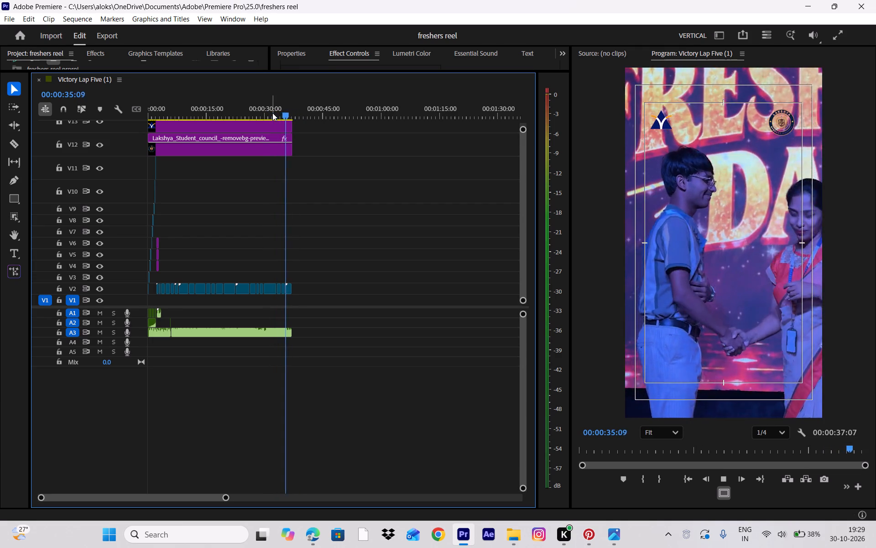
key("space")
key("space")
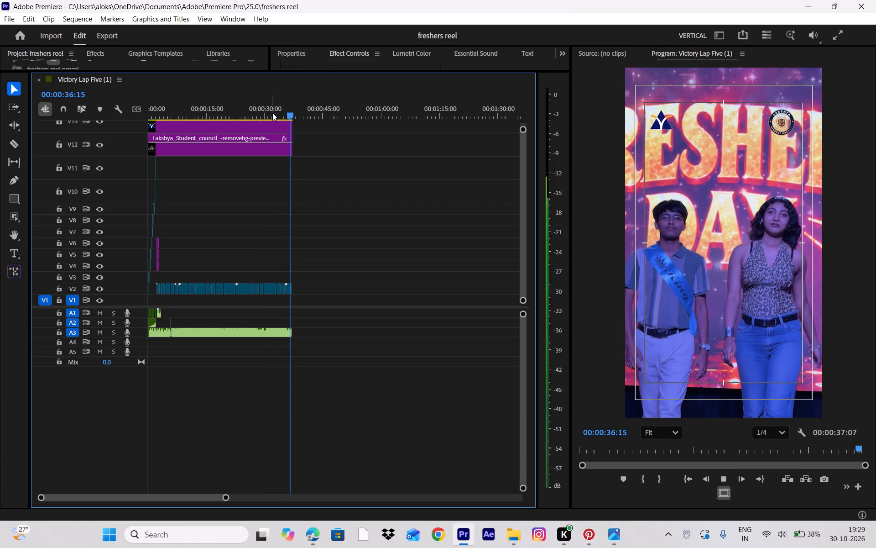
key("space")
key("space")
key("space")
key("space")
key("space")
key("space")
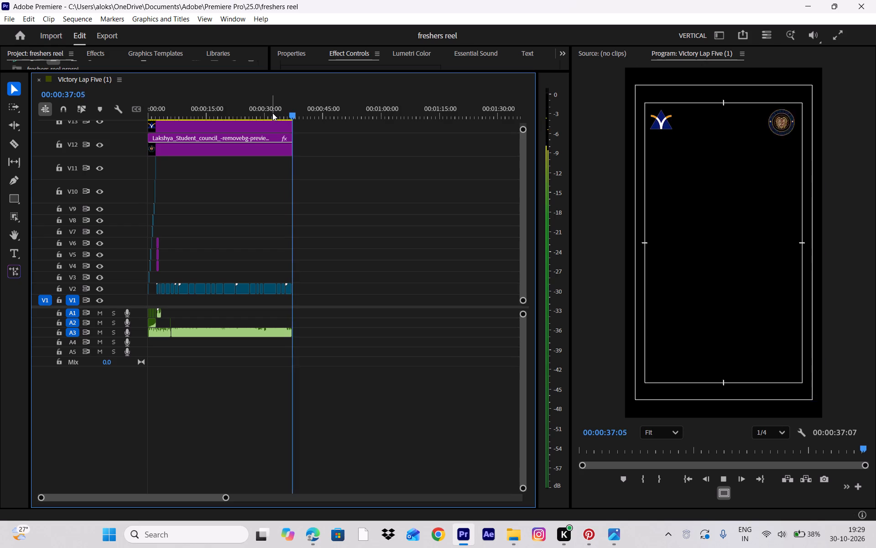
key("space")
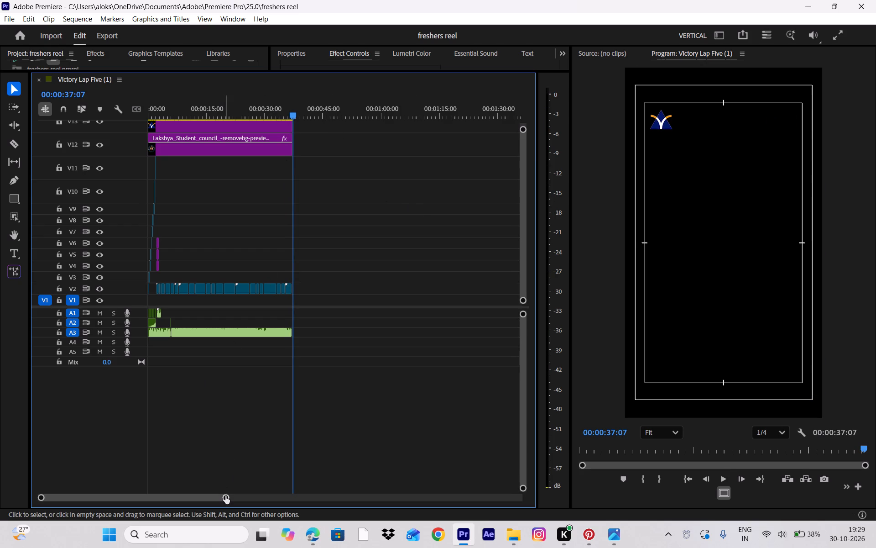
Trim two frames off the end of the Acharya logo clip on track V13, ending it level with the Lakshya logo clip.
left_click_drag(225, 495, 101, 510)
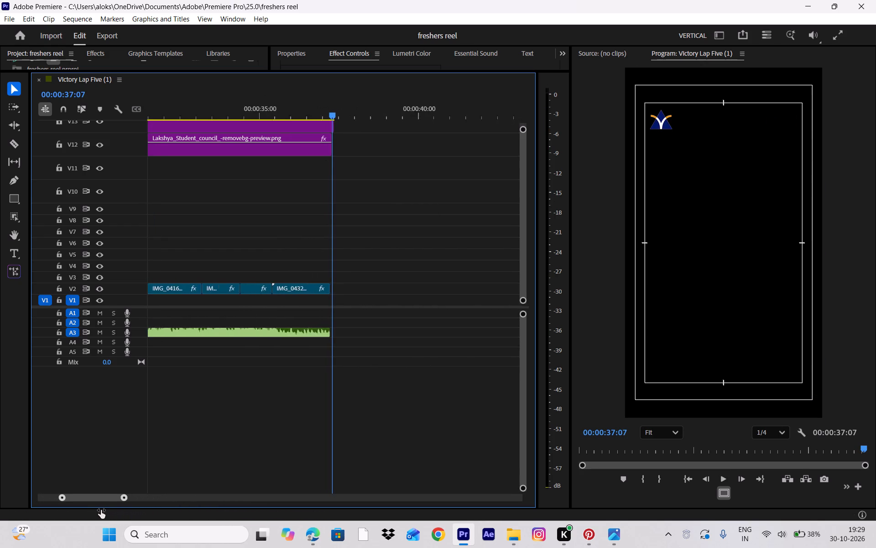
left_click_drag(101, 510, 87, 510)
left_click_drag(337, 126, 331, 125)
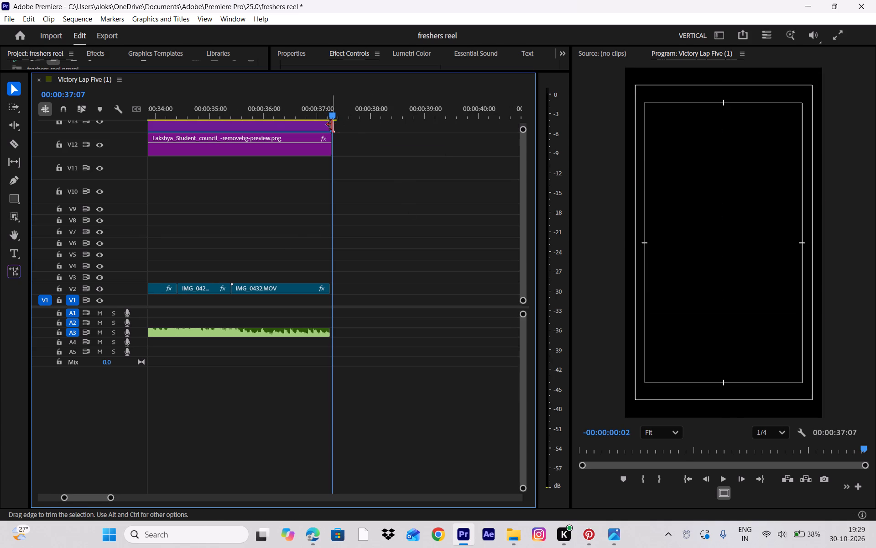
left_click(401, 169)
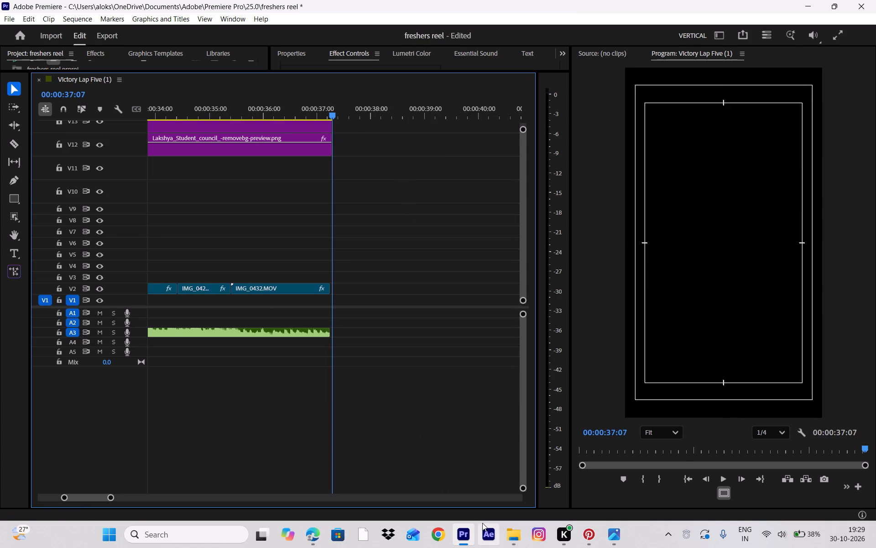
Return to Google Drive, close the video preview and move Victory Lap Five (1)_1.mp4 to the trash.
left_click(311, 537)
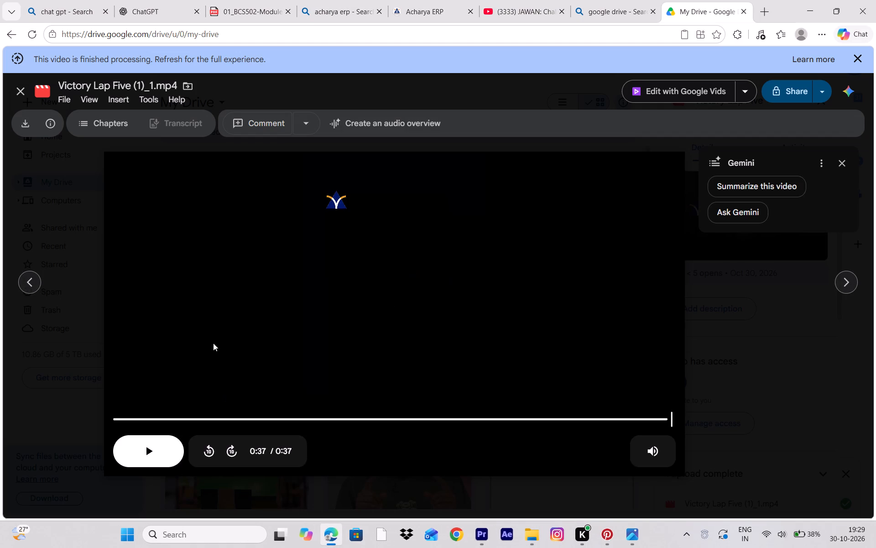
left_click(19, 101)
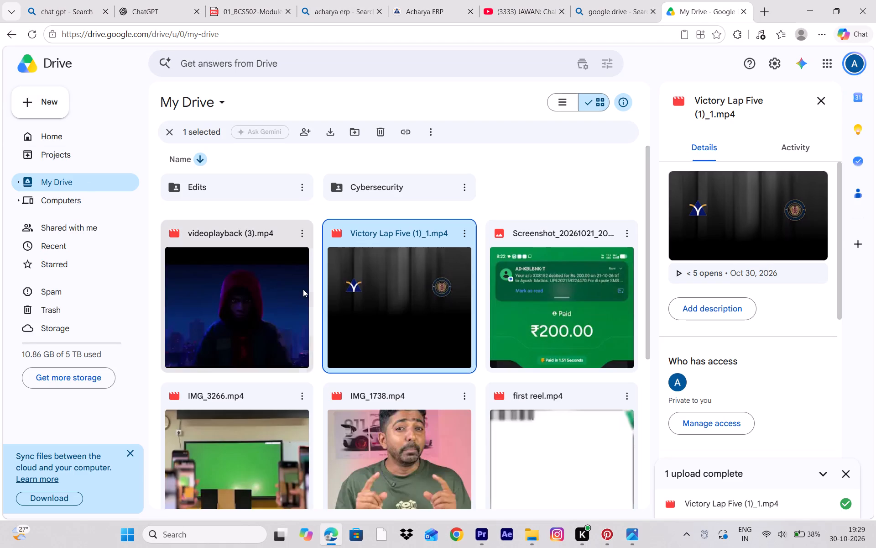
left_click(462, 235)
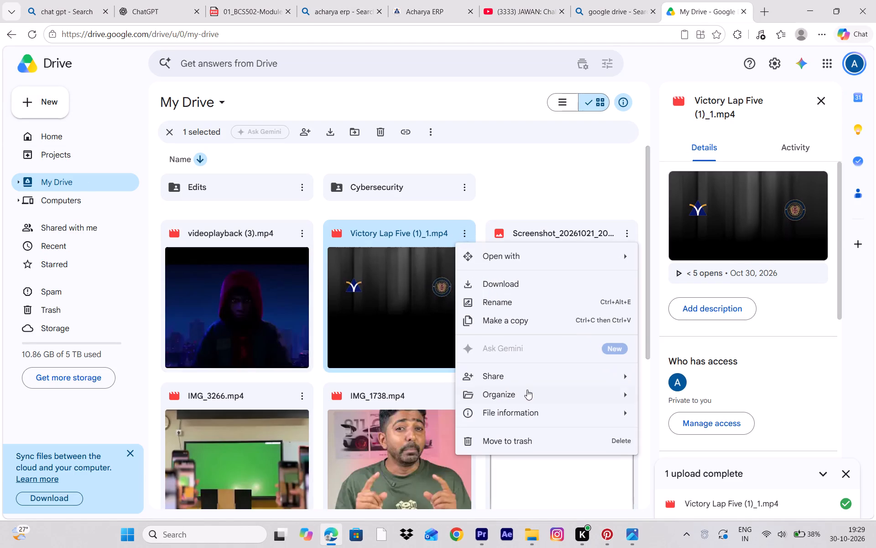
left_click(515, 439)
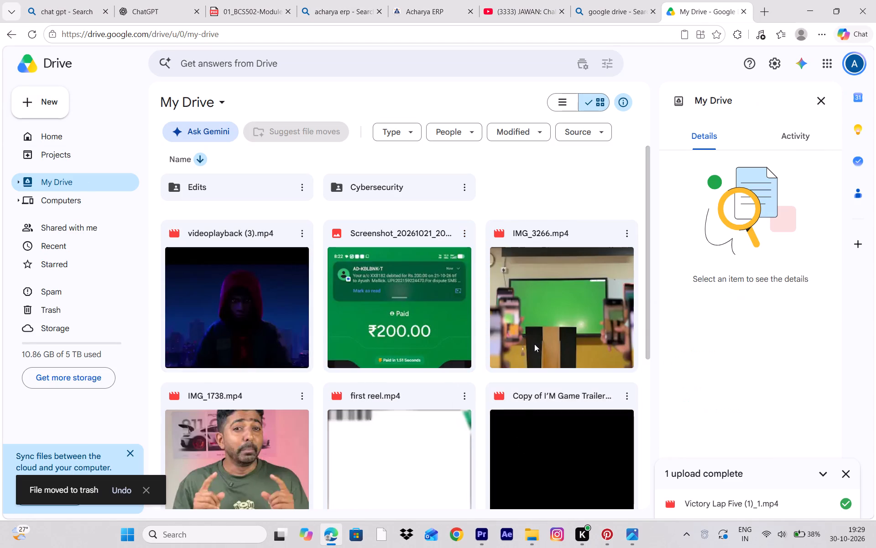
Switch back to Premiere Pro and save the freshers reel project.
key("alt+Tab")
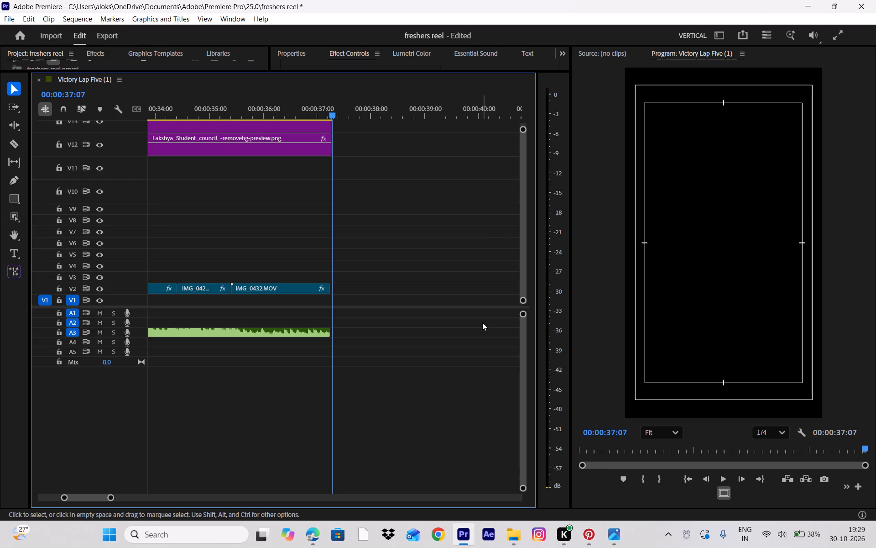
key("ctrl+s")
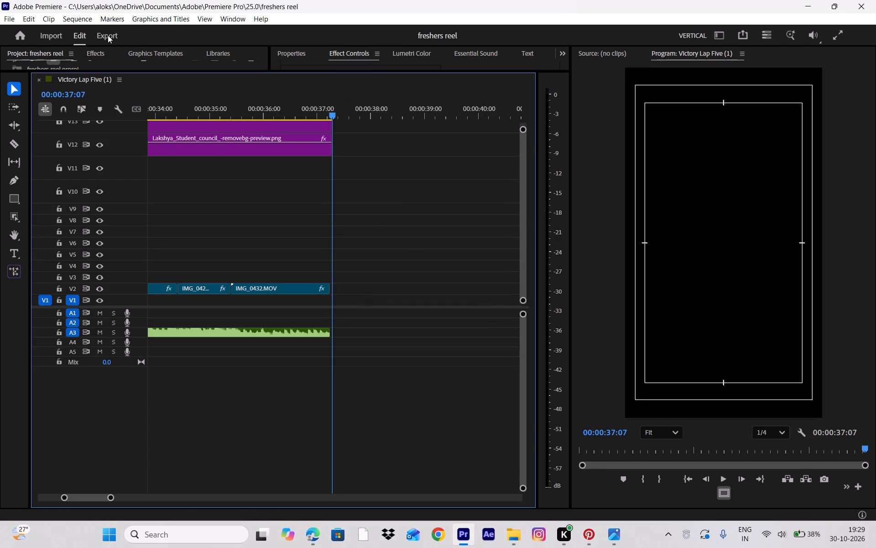
Open the export settings for the reel and name the output file freshers.mp4.
left_click(108, 35)
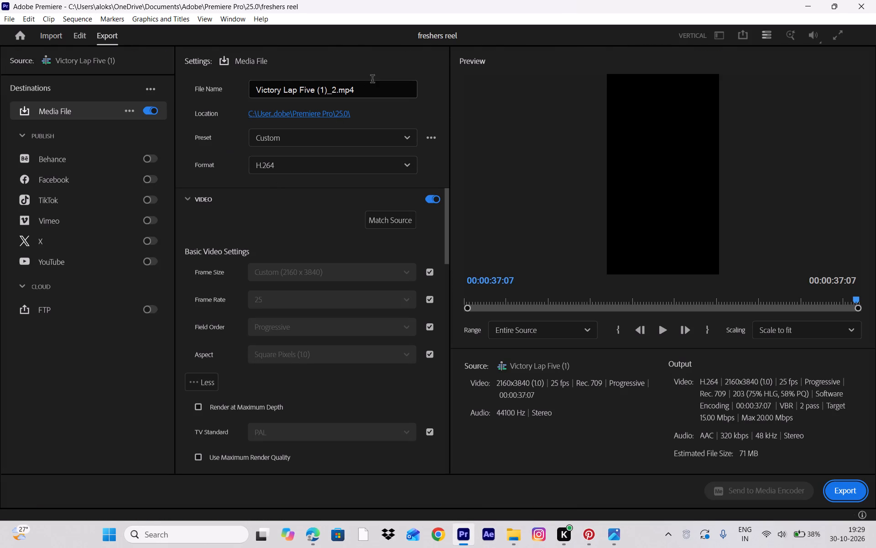
left_click(367, 93)
left_click(339, 87)
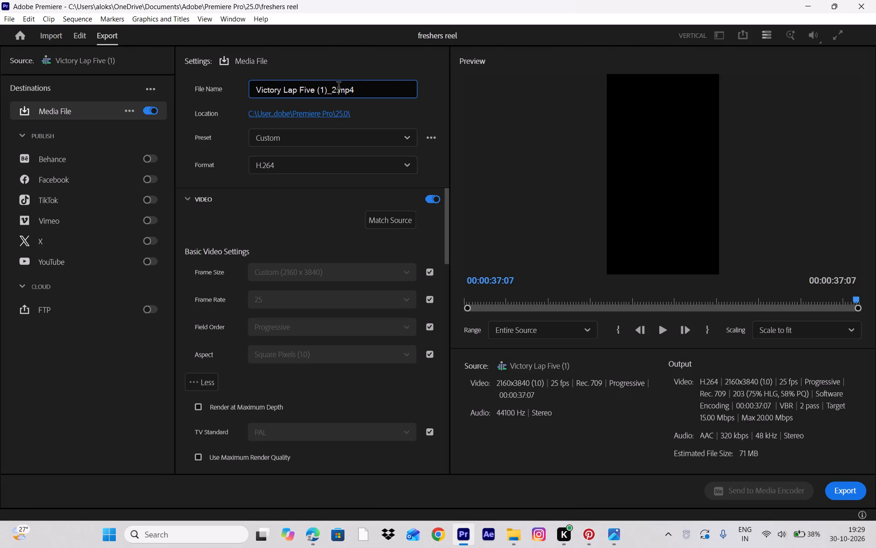
key("BackSpace")
key("BackSpace")
key("BackSpace")
key("BackSpace")
key("BackSpace")
key("BackSpace")
key("BackSpace")
key("BackSpace")
key("BackSpace")
key("BackSpace")
key("BackSpace")
key("BackSpace")
key("BackSpace")
key("BackSpace")
key("BackSpace")
key("BackSpace")
key("BackSpace")
key("BackSpace")
key("BackSpace")
key("BackSpace")
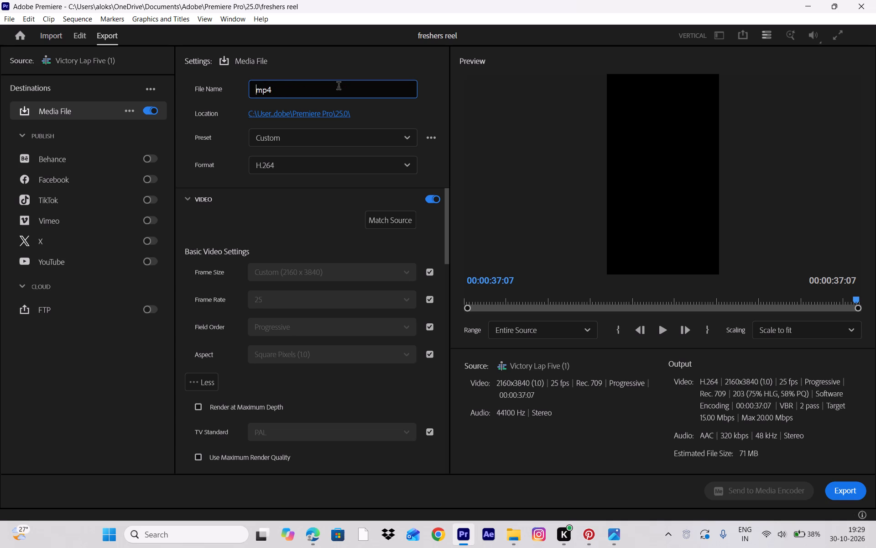
key("period")
key("Left")
type("freshers")
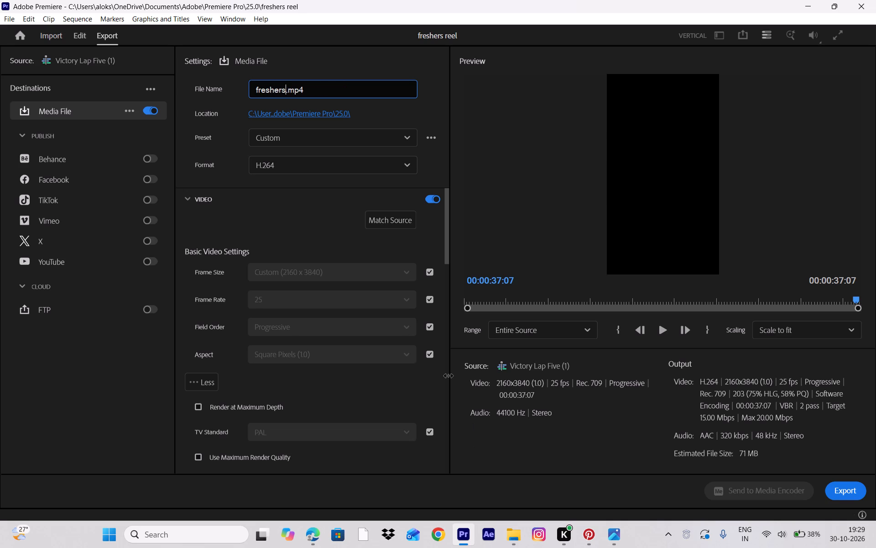
Review the H.264 video settings and export the entire reel with them.
scroll(356, 316, "down", 7)
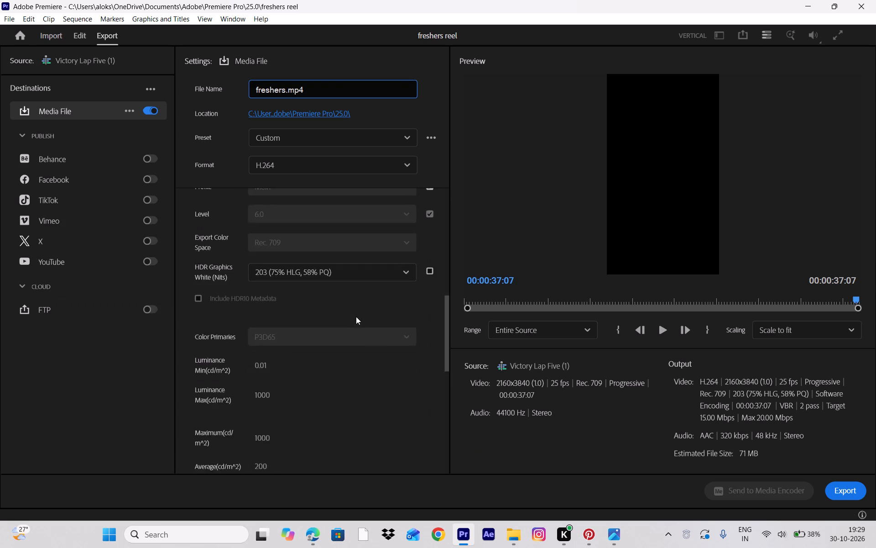
scroll(356, 316, "down", 6)
scroll(356, 316, "up", 1)
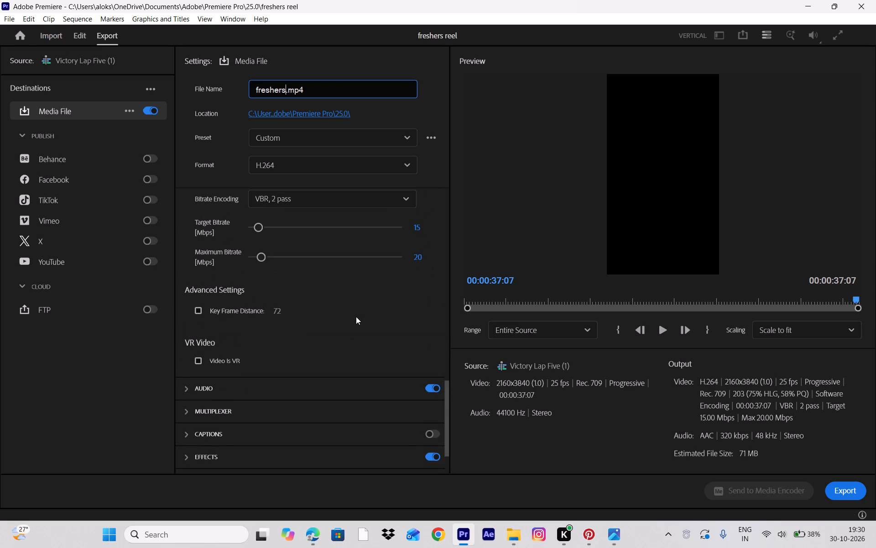
left_click(849, 486)
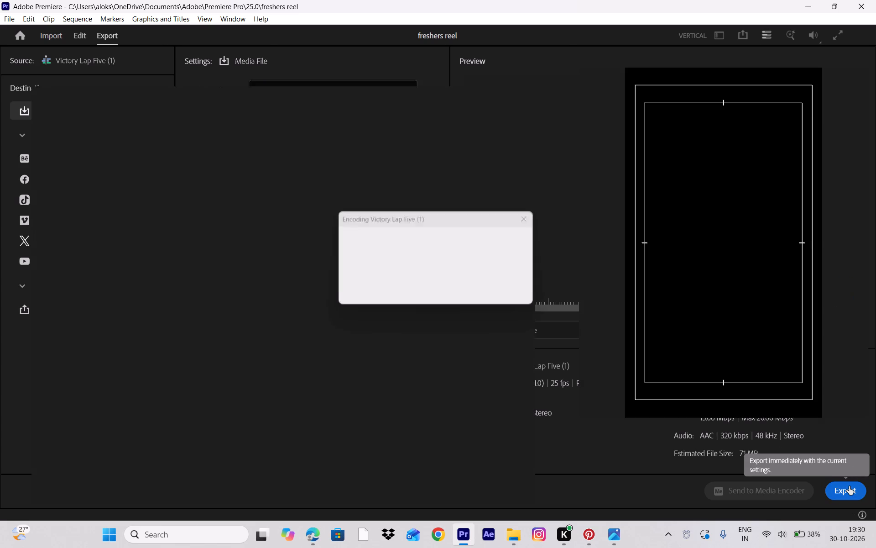
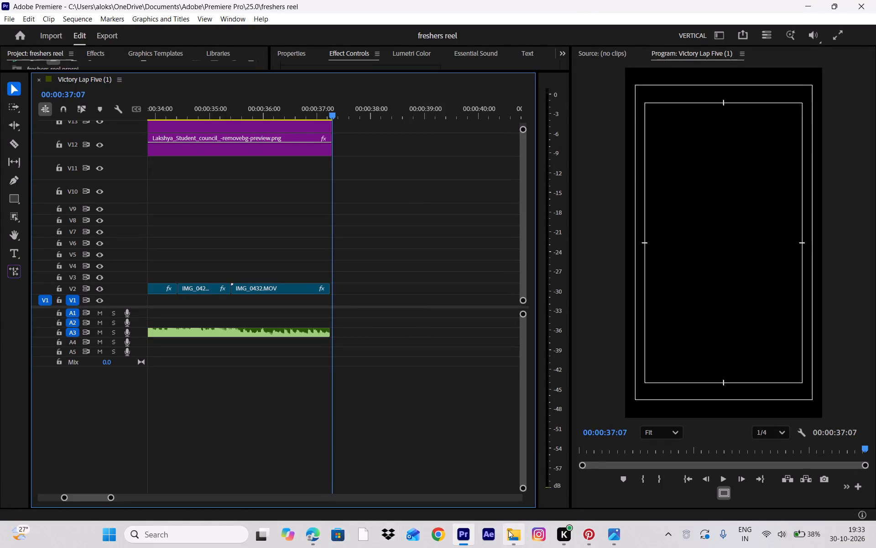
Switch to File Explorer, locate the exported freshers video in the 25.0 folder and open it in Media Player, then minimize the player.
left_click(507, 493)
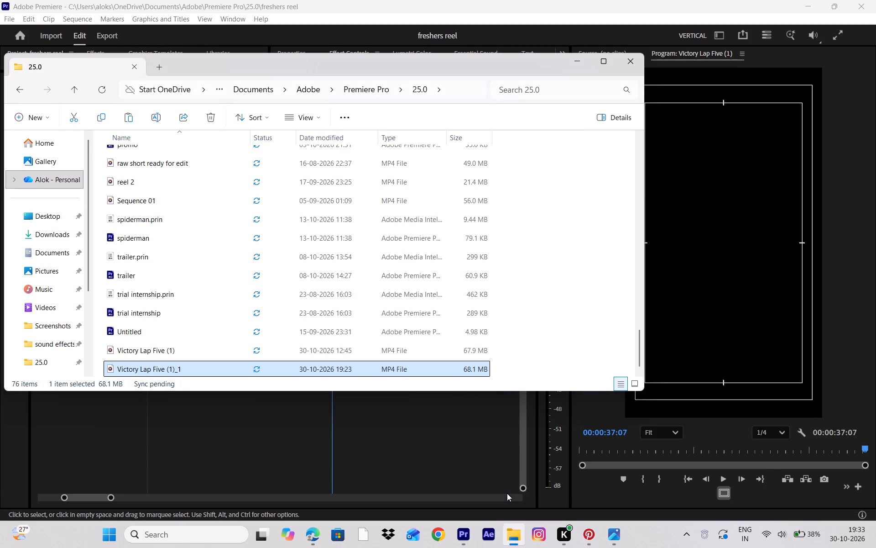
scroll(224, 295, "down", 1)
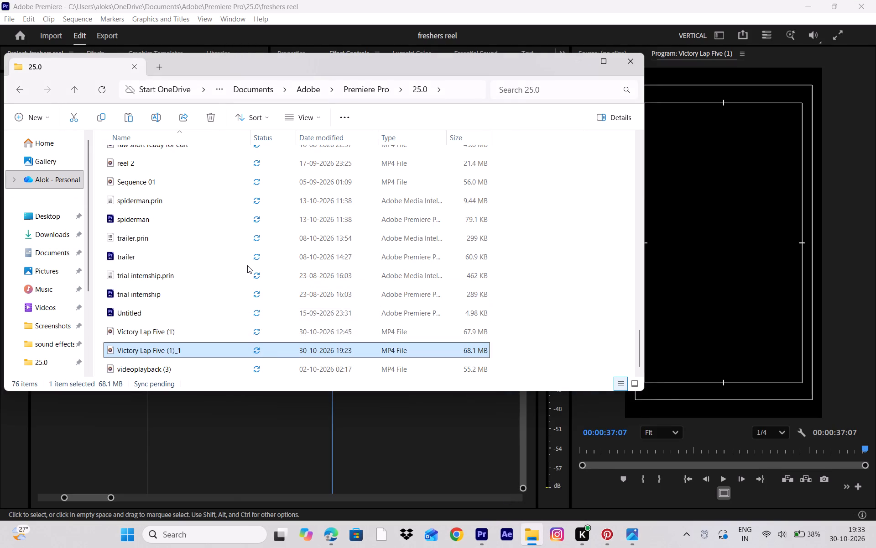
scroll(247, 265, "down", 3)
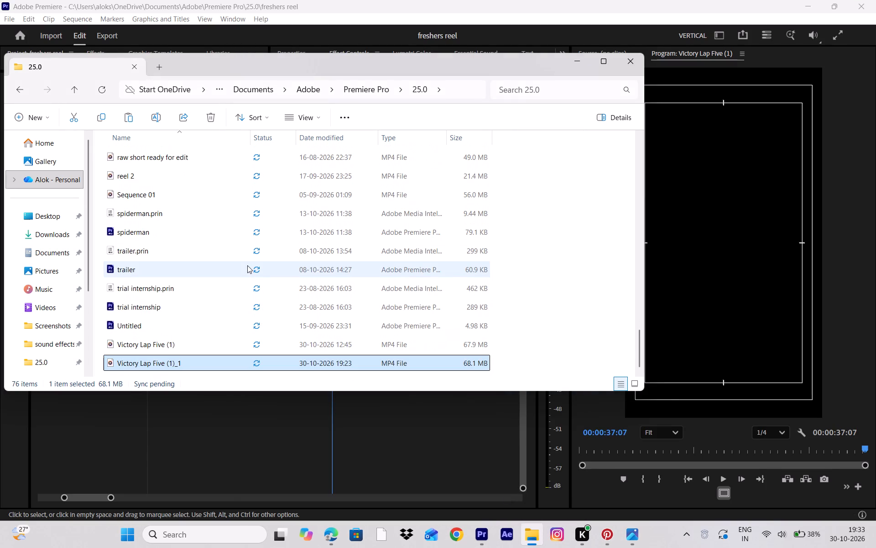
scroll(247, 265, "down", 1)
scroll(247, 265, "up", 3)
scroll(247, 265, "down", 1)
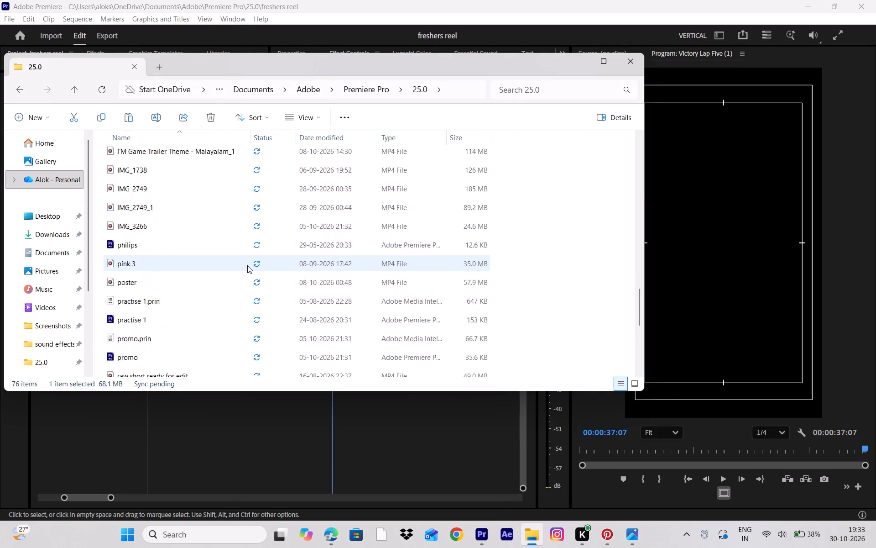
scroll(247, 265, "down", 10)
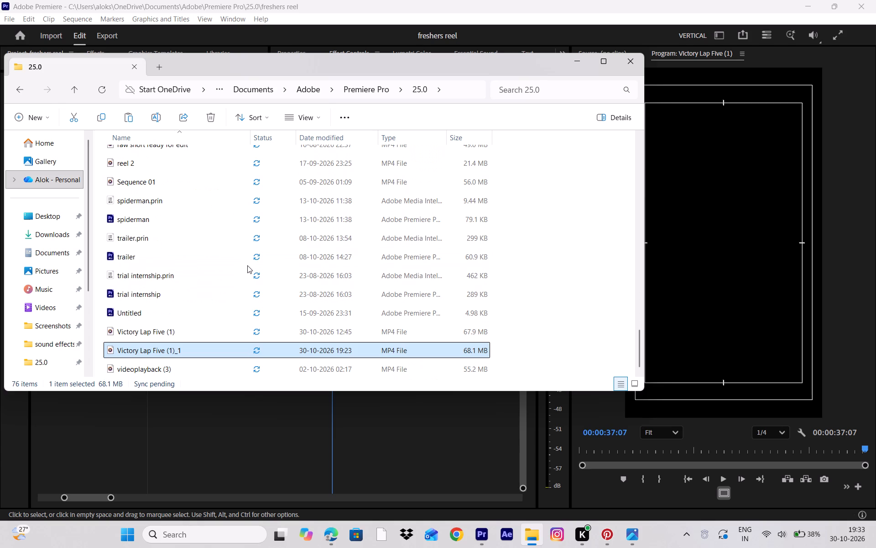
scroll(247, 265, "up", 3)
scroll(247, 265, "down", 1)
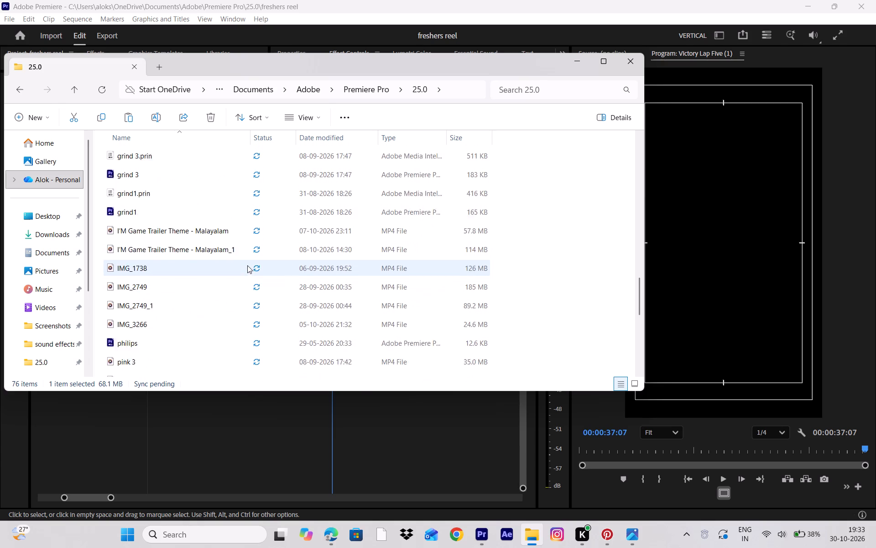
scroll(247, 265, "down", 1)
scroll(247, 265, "up", 3)
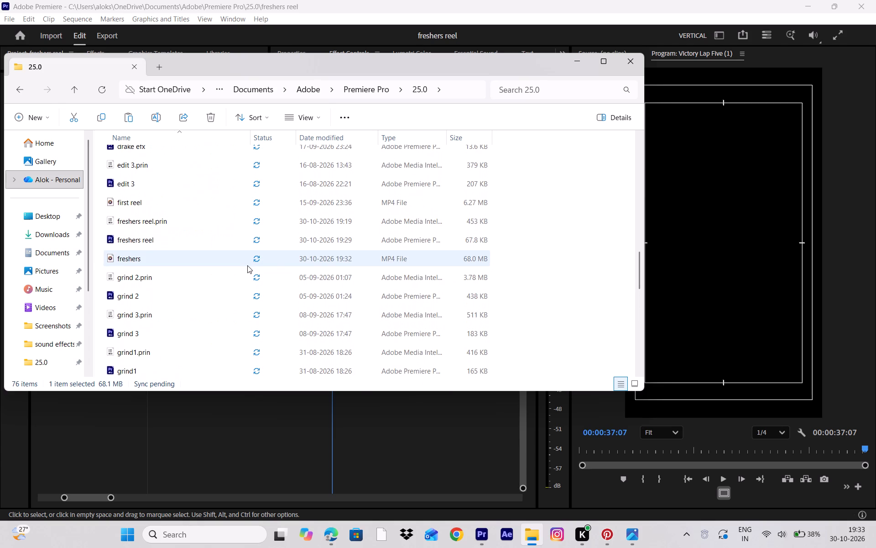
double_click(271, 265)
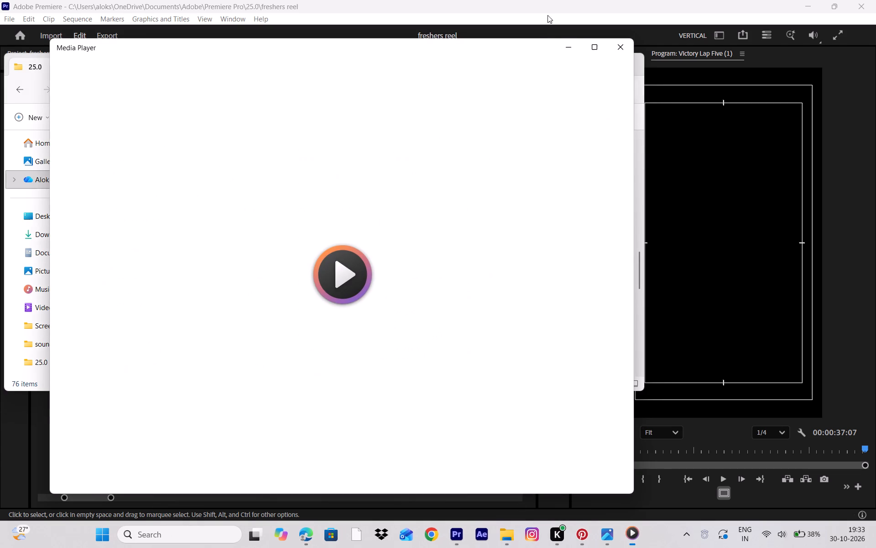
left_click(567, 51)
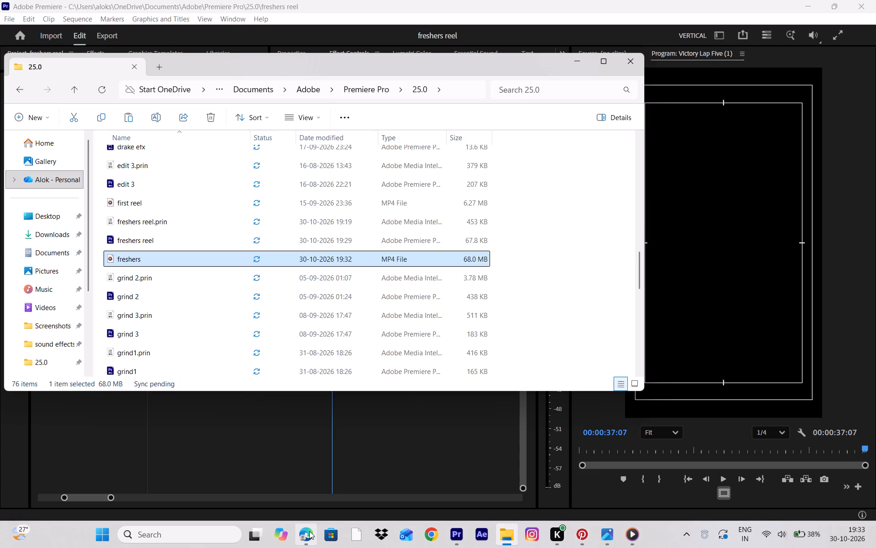
Switch to Google Drive in Edge and upload freshers.mp4 from the Premiere Pro 25.0 folder to My Drive.
left_click(314, 486)
scroll(378, 194, "down", 4)
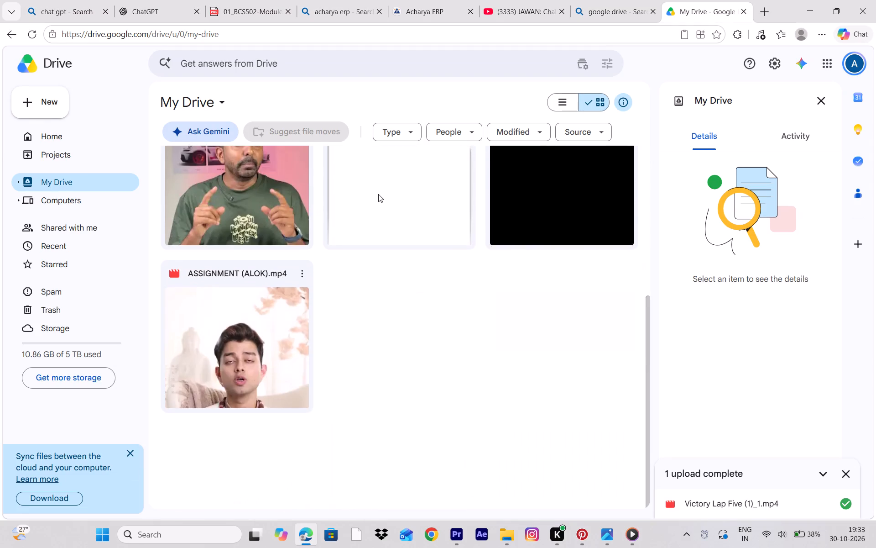
right_click(386, 332)
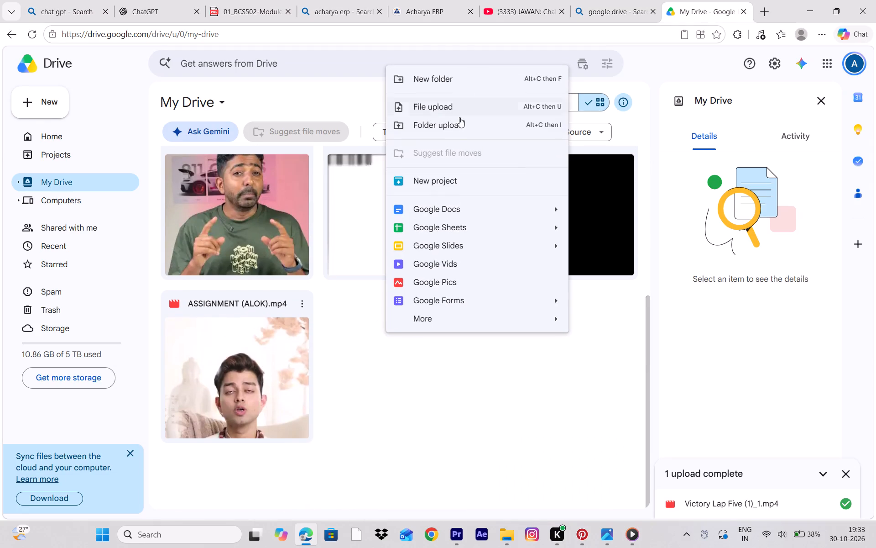
left_click(438, 103)
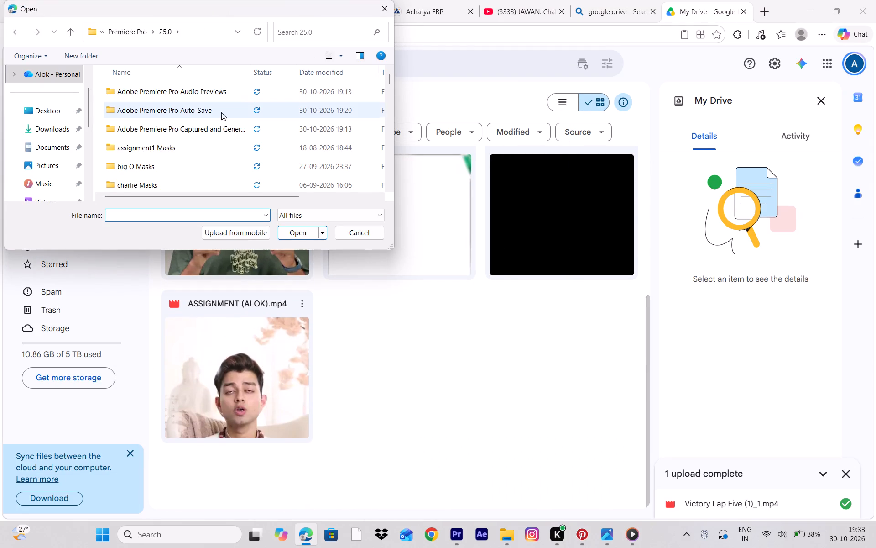
scroll(219, 117, "down", 1)
scroll(219, 117, "up", 5)
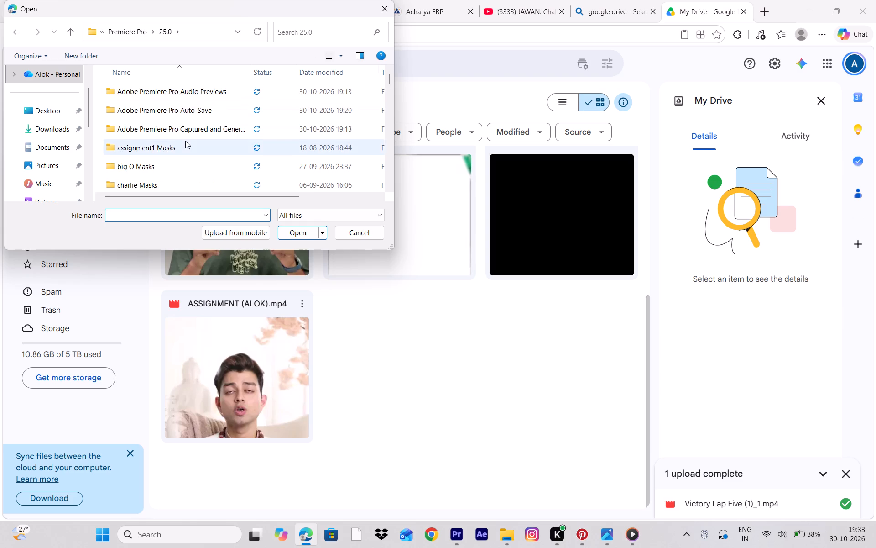
scroll(185, 141, "down", 5)
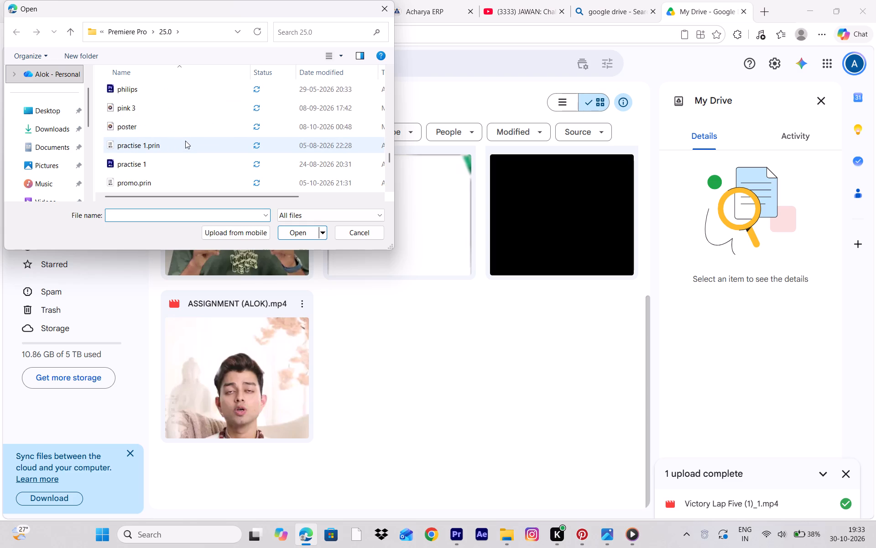
scroll(185, 141, "down", 1)
scroll(185, 141, "up", 1)
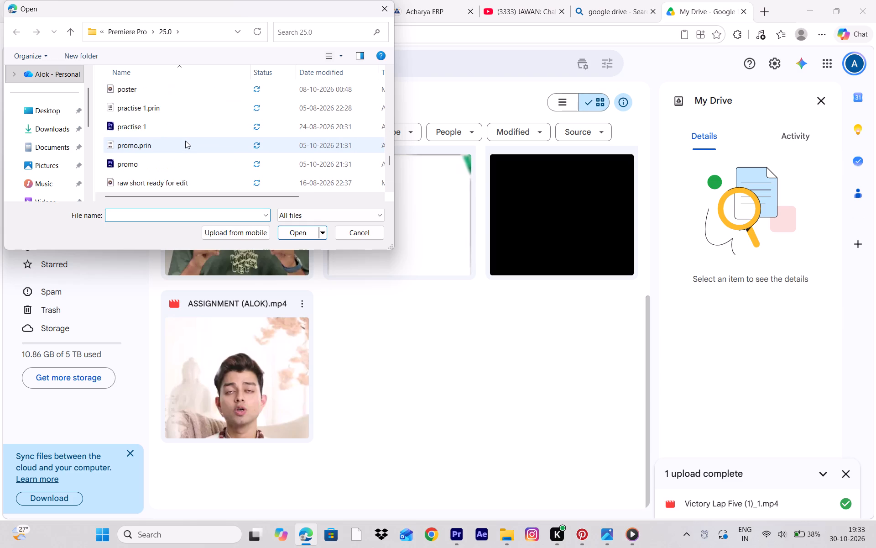
scroll(185, 141, "up", 3)
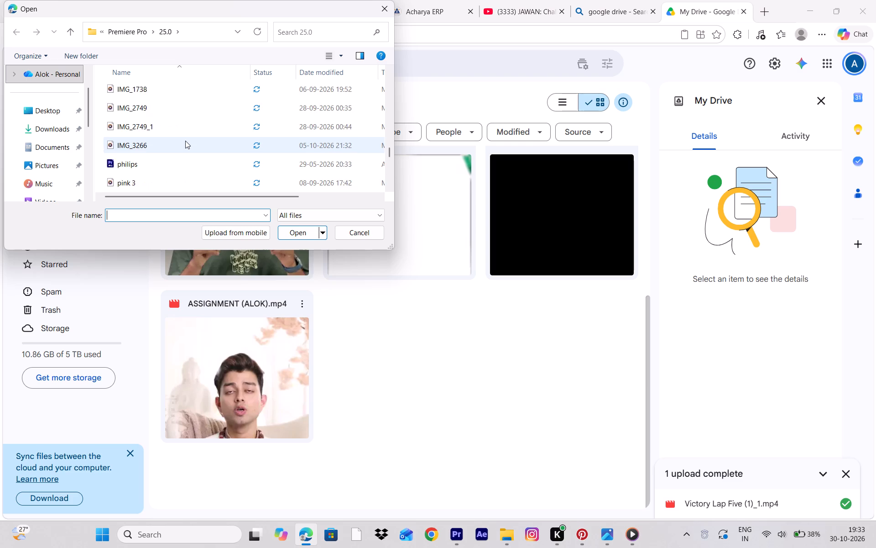
scroll(185, 141, "up", 1)
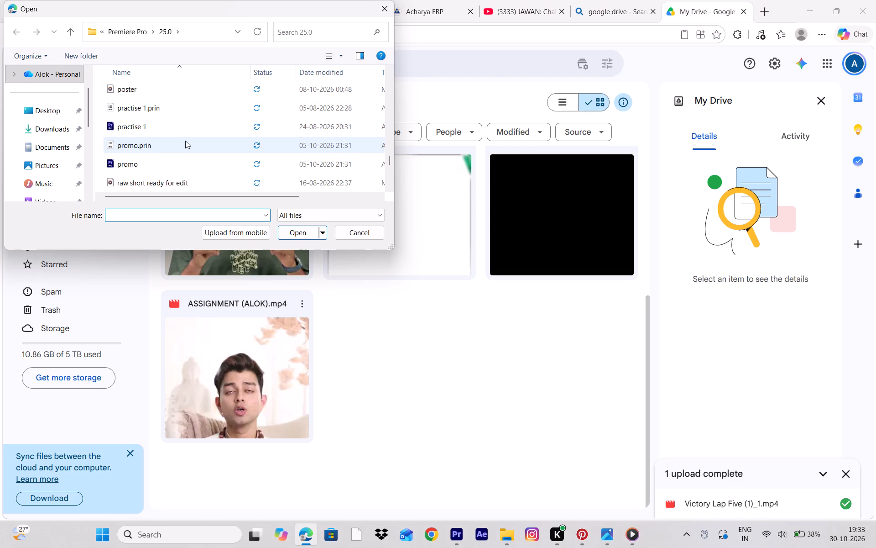
scroll(185, 141, "up", 2)
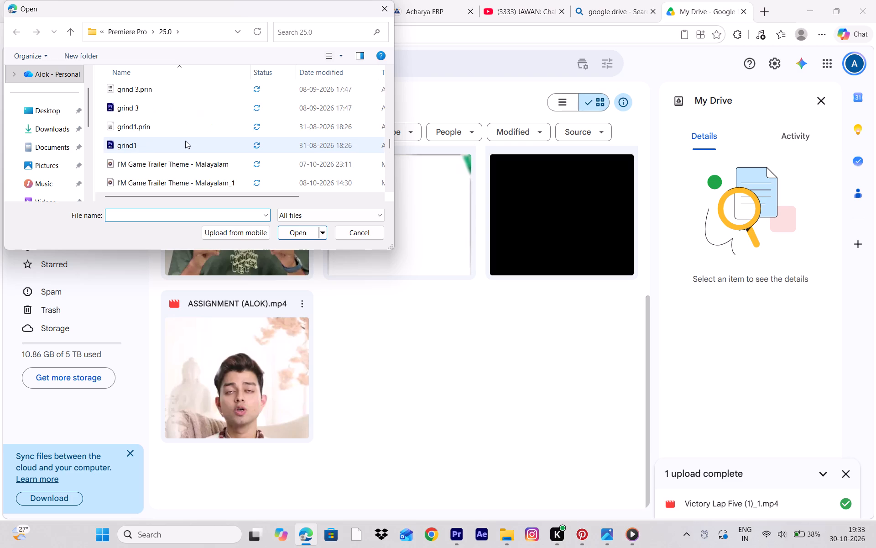
scroll(185, 141, "up", 1)
left_click(190, 82)
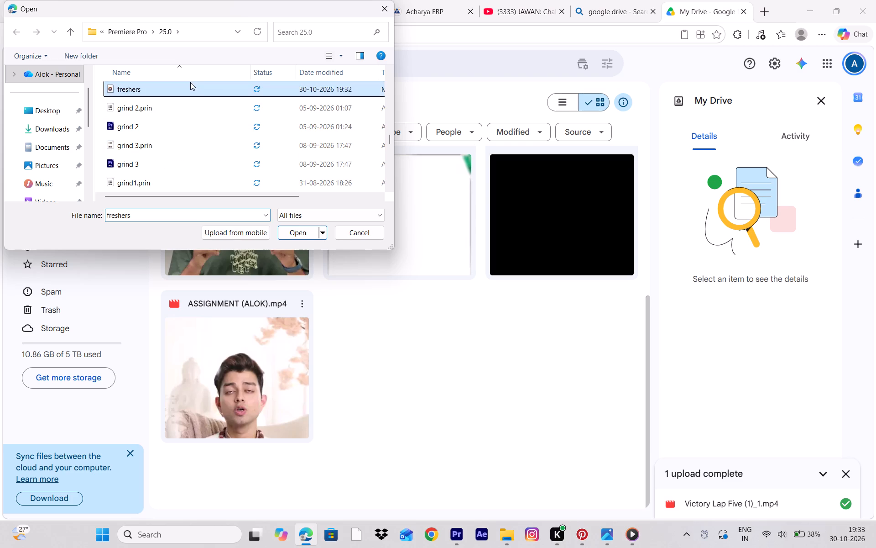
left_click(305, 234)
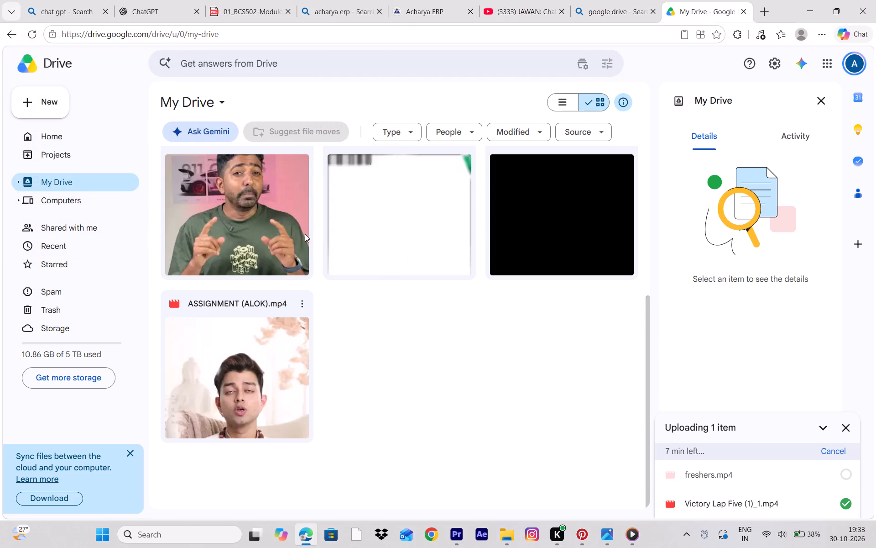
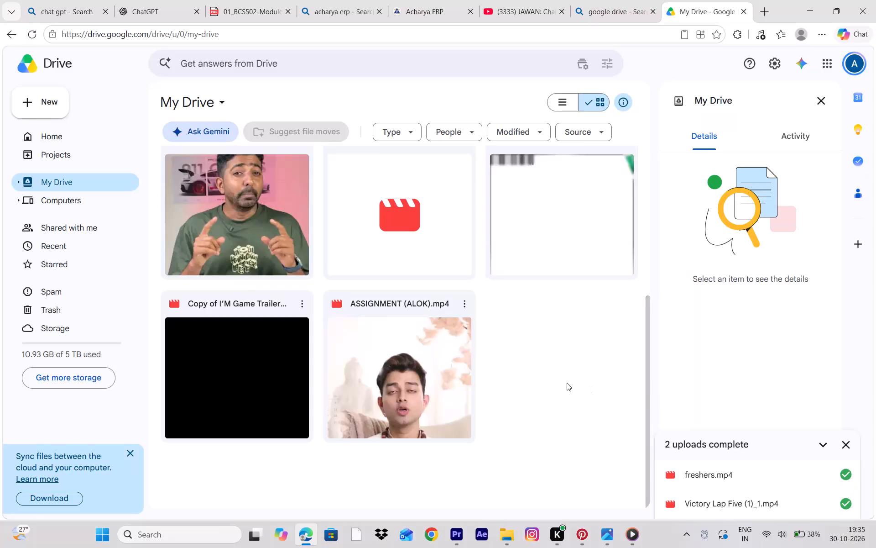
Look through My Drive and preview the newly uploaded freshers.mp4, then close the preview.
scroll(567, 383, "up", 5)
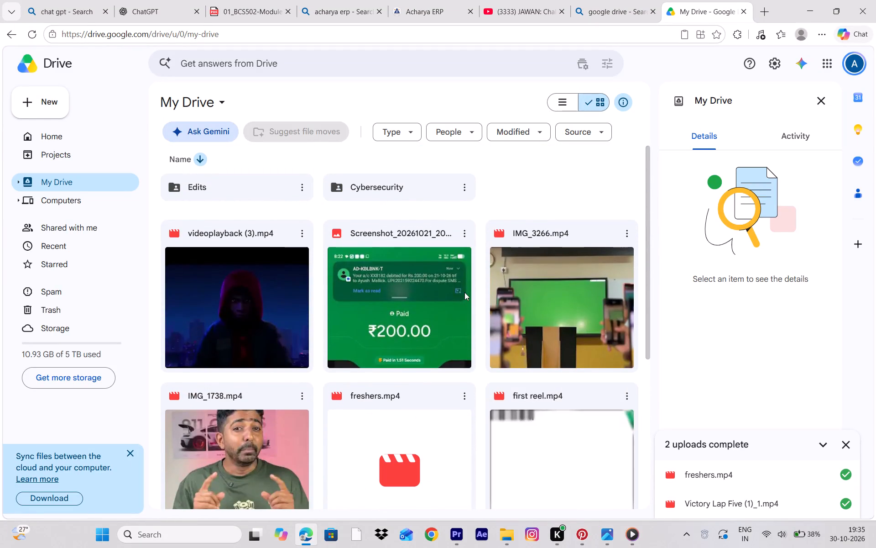
scroll(464, 292, "down", 3)
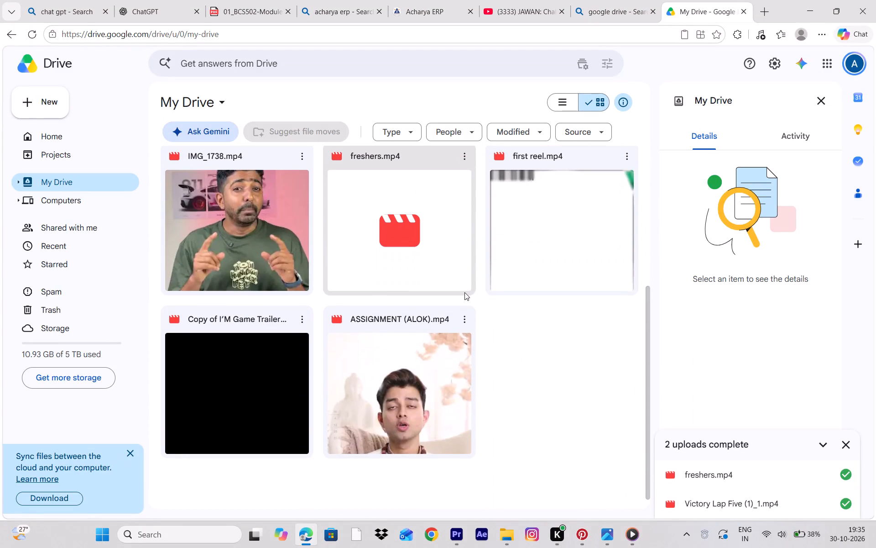
scroll(464, 292, "up", 3)
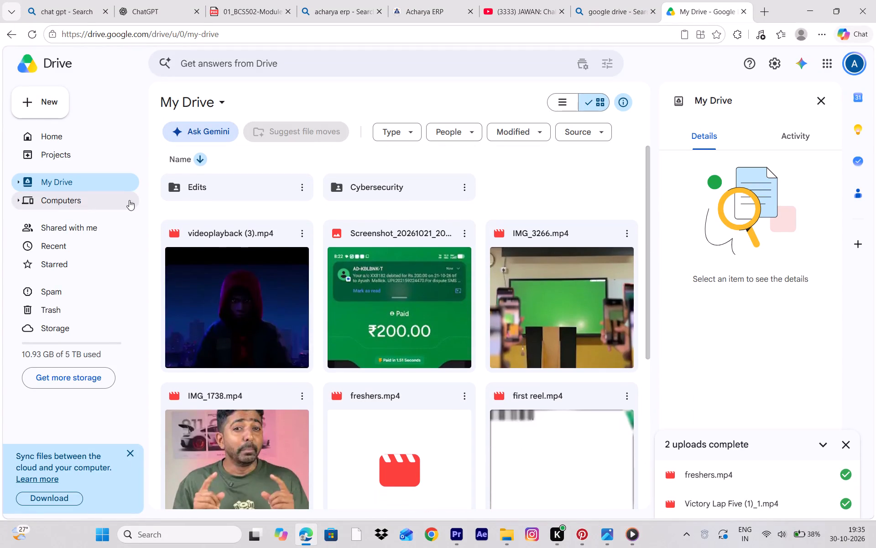
left_click(735, 479)
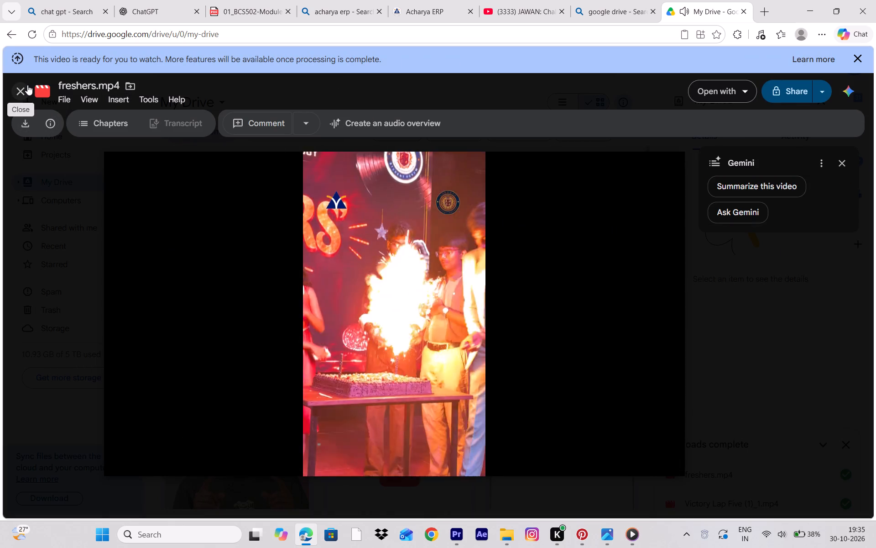
left_click(27, 85)
Change the general access of freshers.mp4 in My Drive to Anyone with the link.
scroll(326, 286, "down", 2)
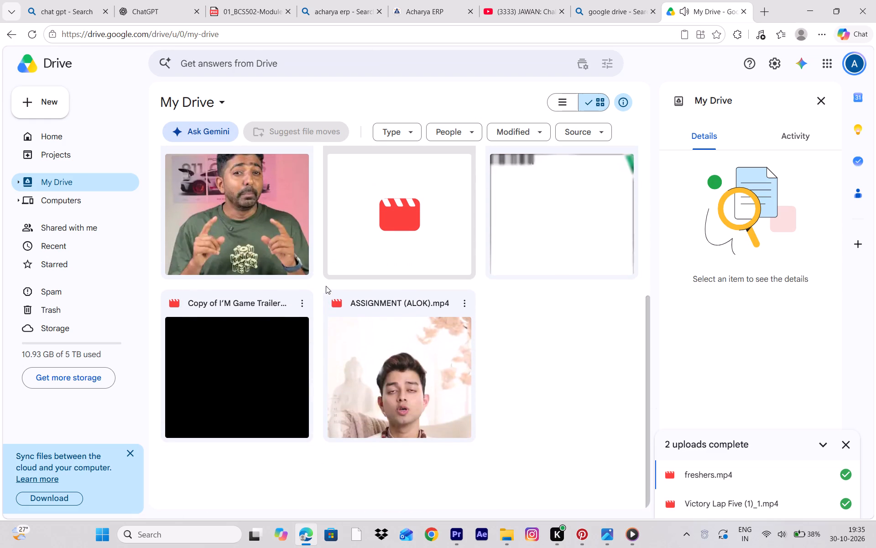
scroll(326, 286, "up", 3)
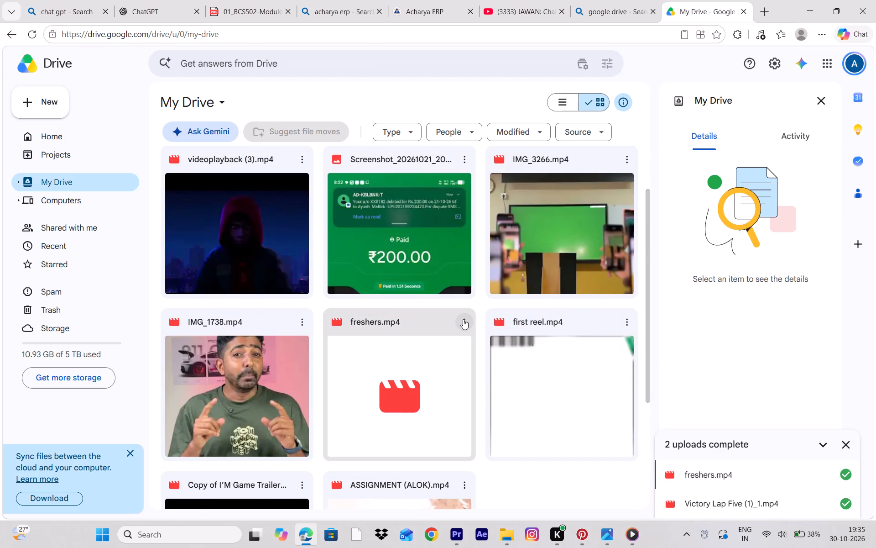
left_click(463, 319)
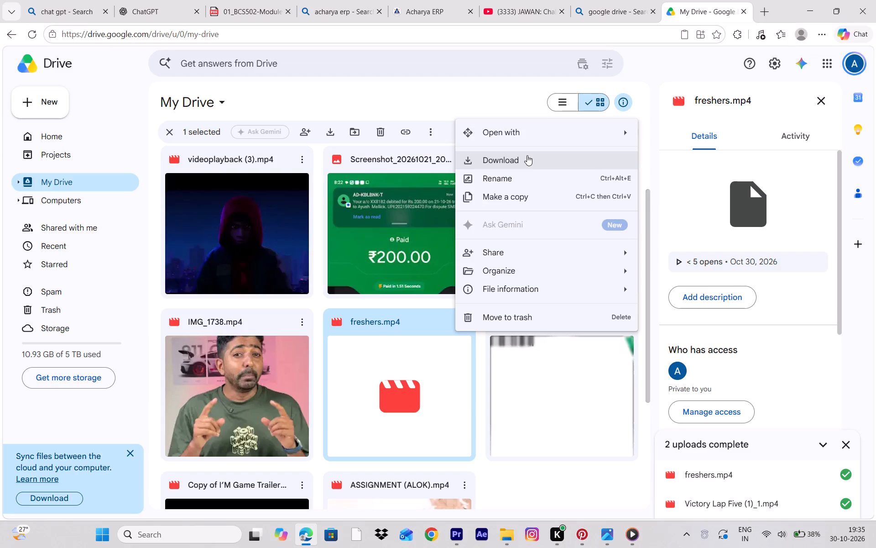
left_click(735, 415)
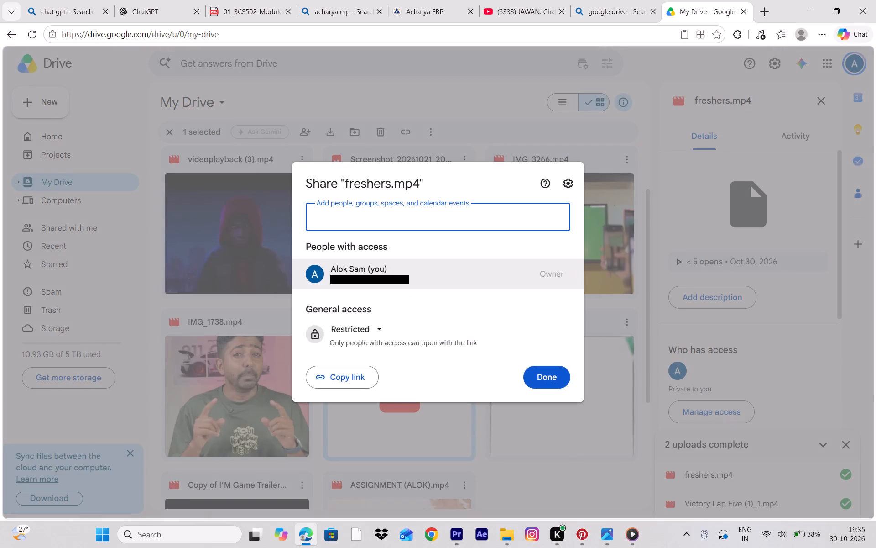
left_click(371, 331)
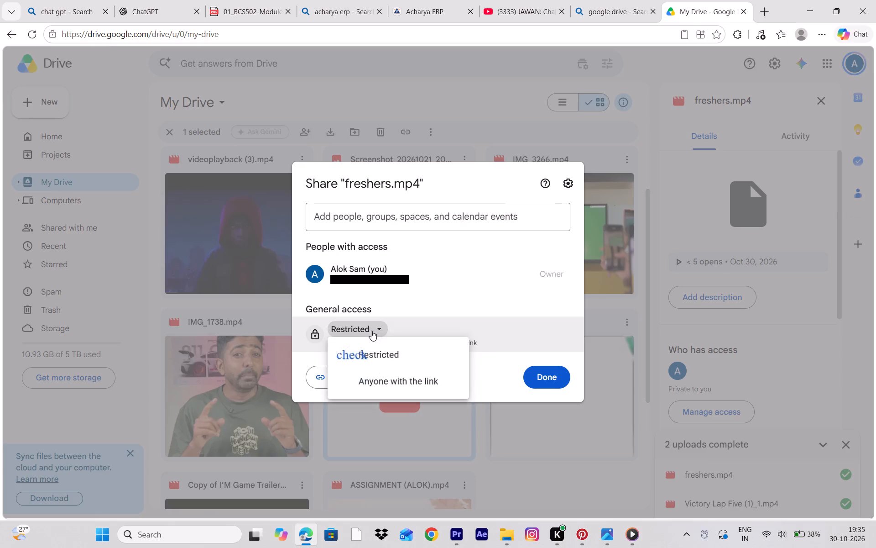
left_click(393, 391)
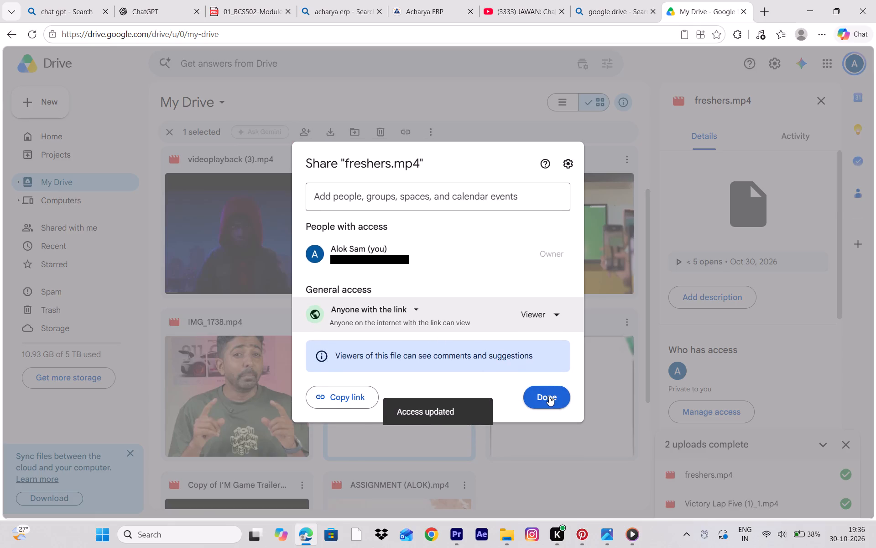
left_click(549, 396)
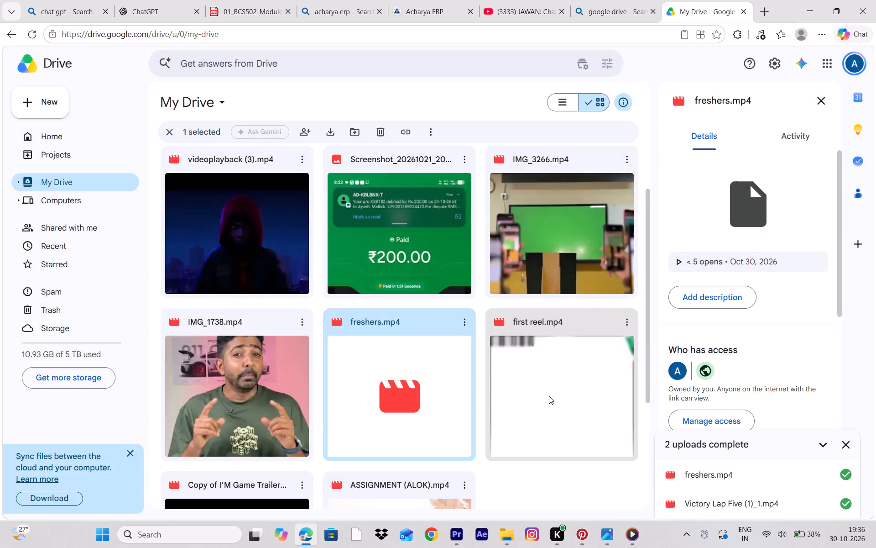
Copy the sharing link of freshers.mp4.
left_click(465, 326)
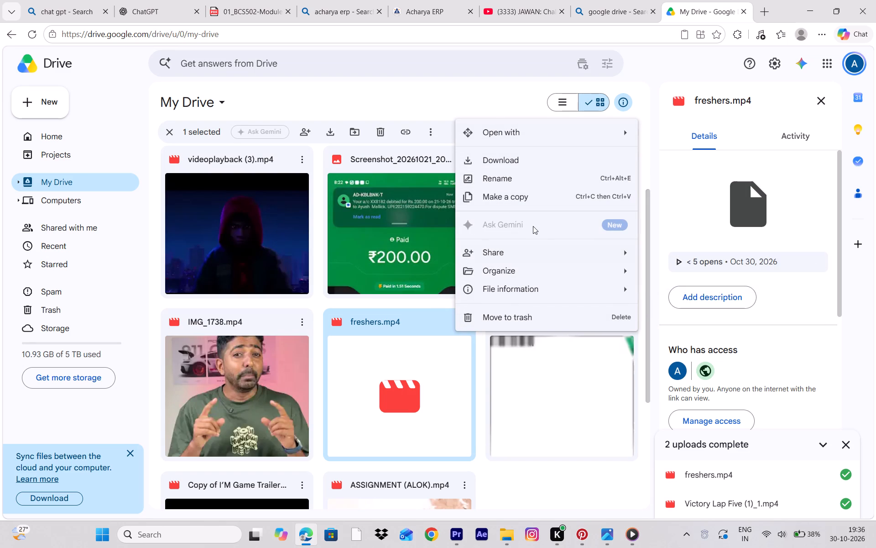
left_click(668, 282)
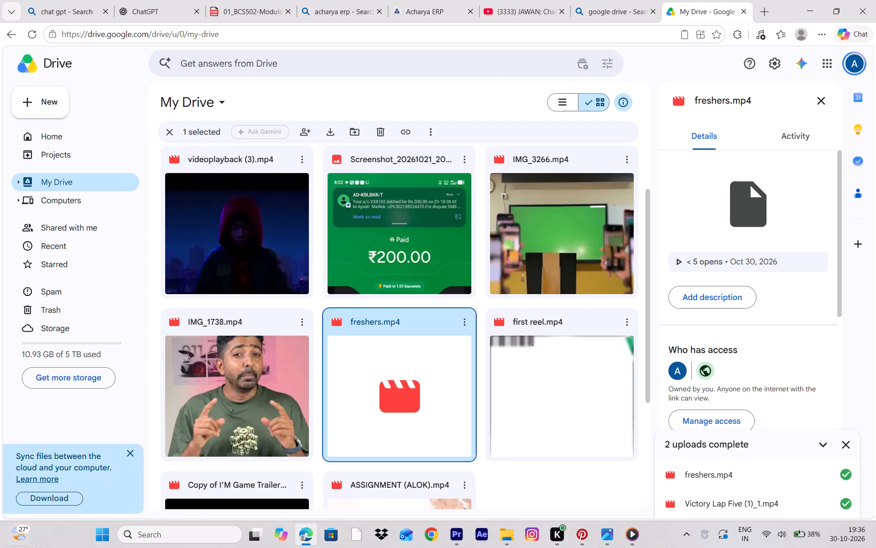
Find WhatsApp with the Windows search and open the app.
left_click(163, 532)
type("eh")
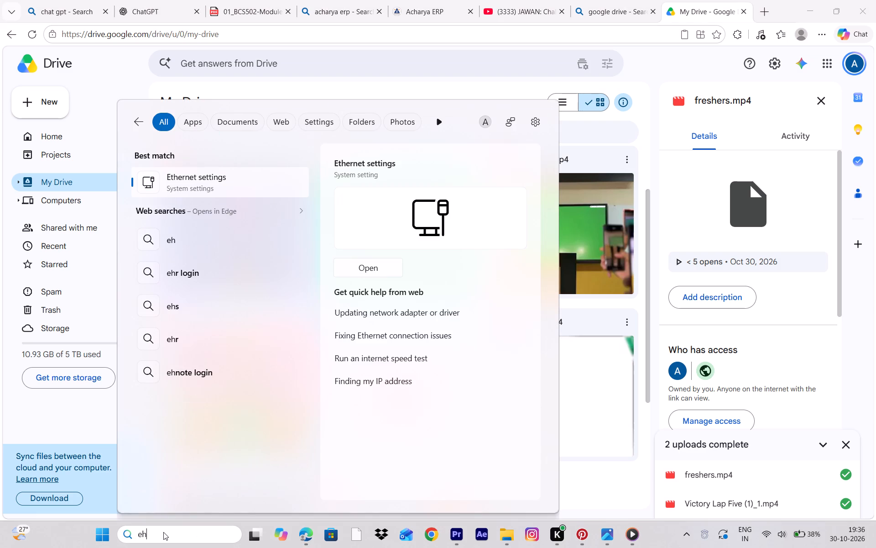
key("BackSpace")
key("BackSpace")
key("BackSpace")
type("what")
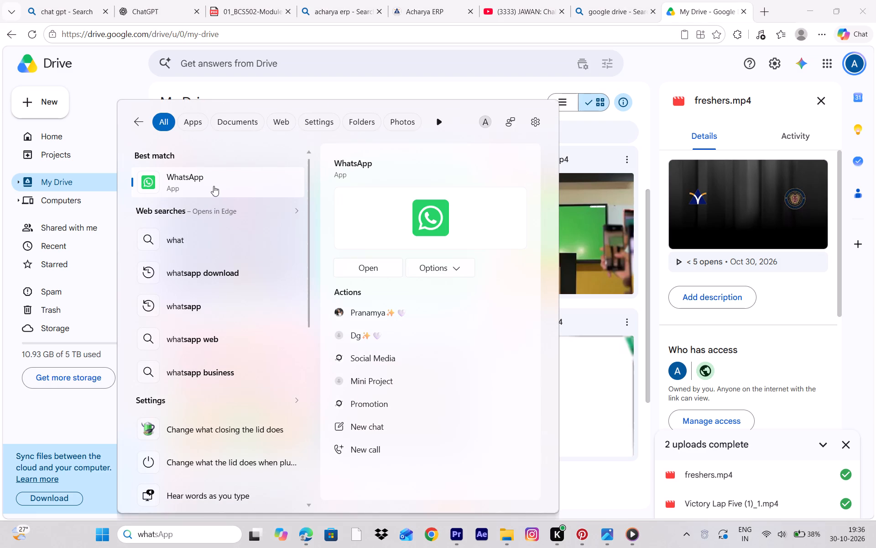
left_click(211, 184)
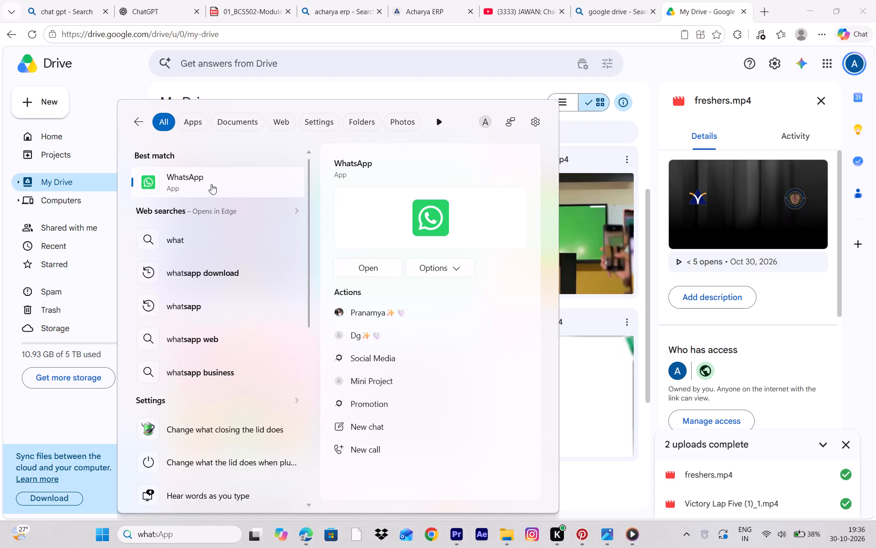